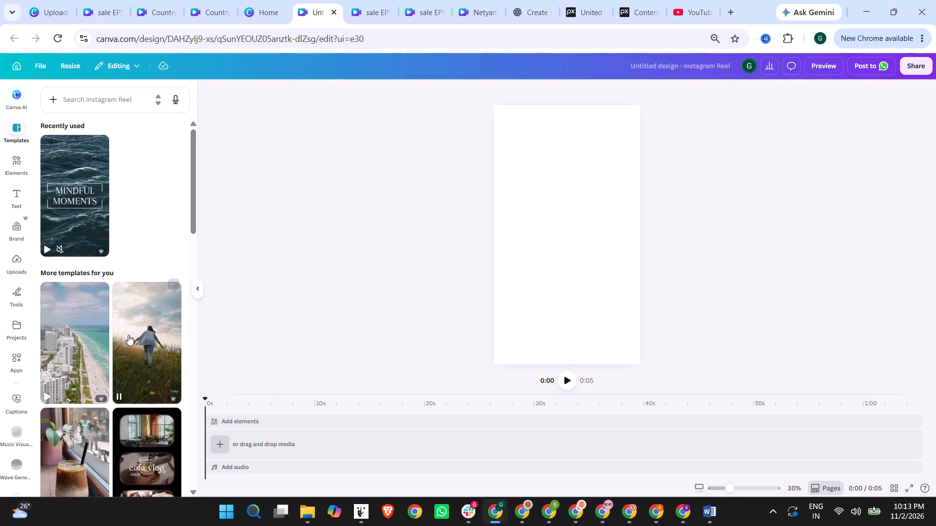
Search the design elements for "police cars in a location" for the blank Instagram Reel.
{"action": "left_click", "coordinate": [24, 153]}
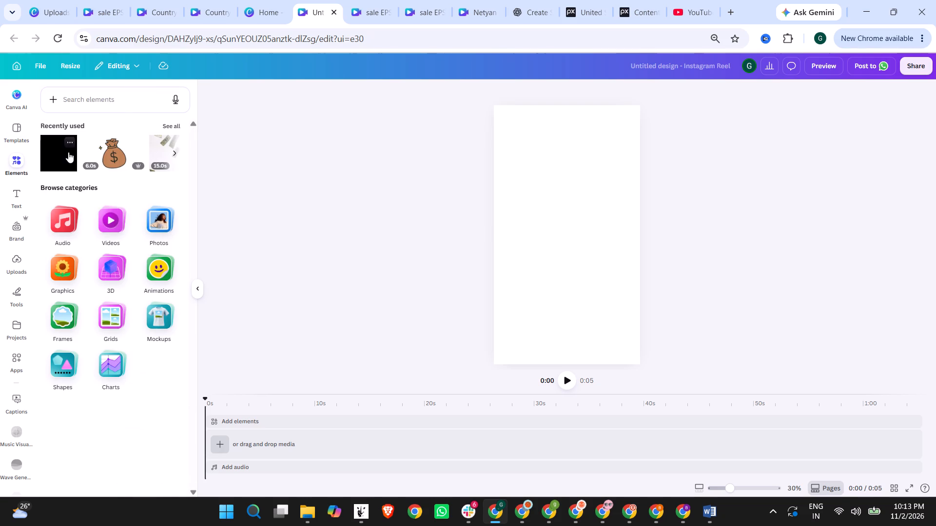
{"action": "left_click", "coordinate": [104, 95]}
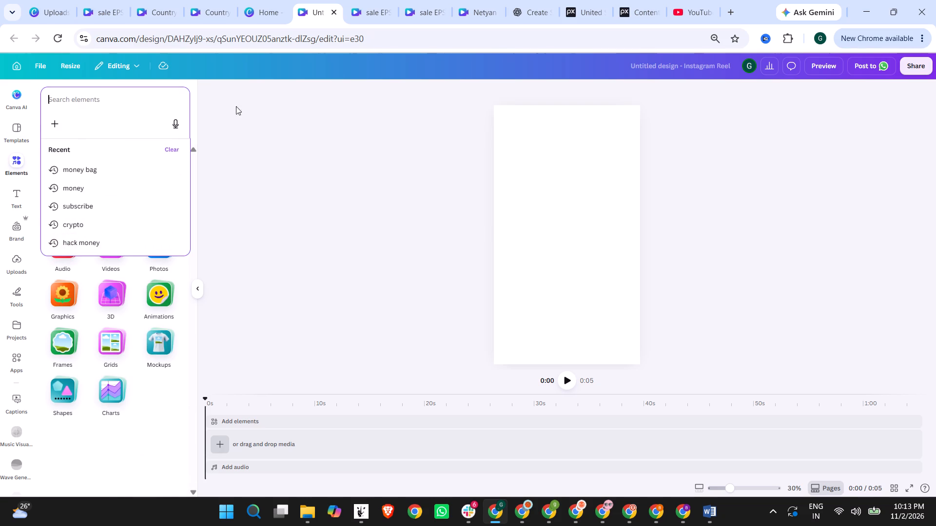
{"action": "left_click", "coordinate": [295, 109]}
{"action": "left_click", "coordinate": [121, 98]}
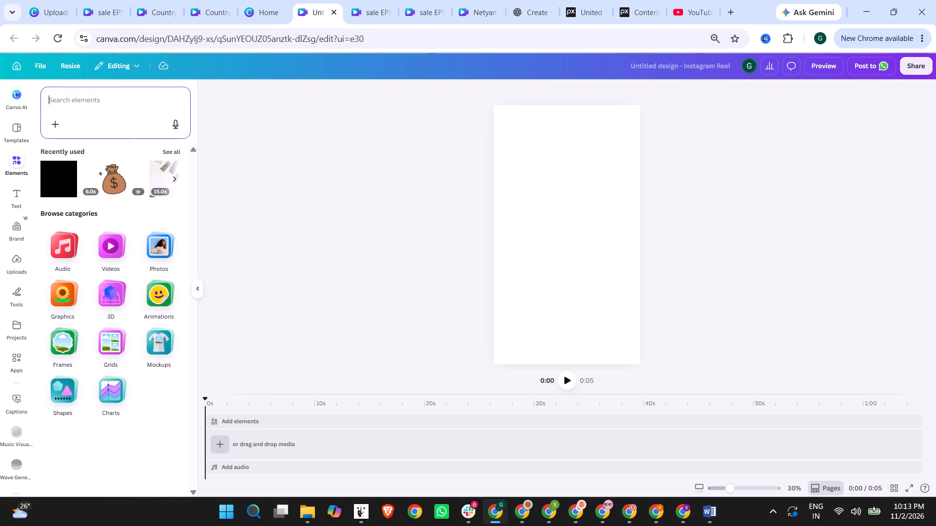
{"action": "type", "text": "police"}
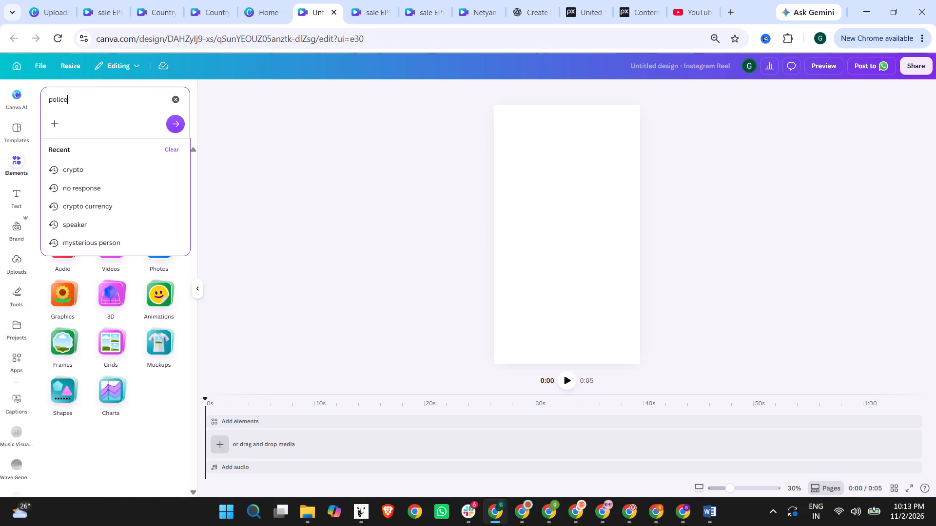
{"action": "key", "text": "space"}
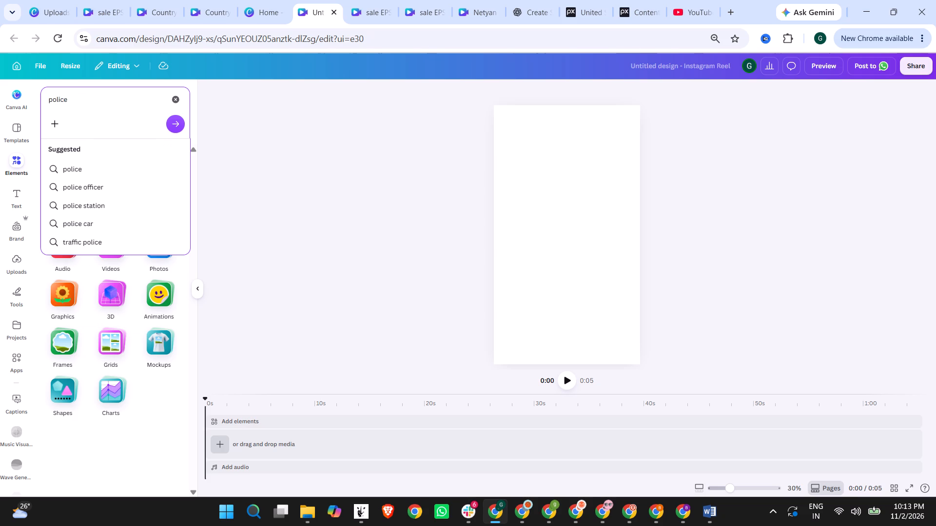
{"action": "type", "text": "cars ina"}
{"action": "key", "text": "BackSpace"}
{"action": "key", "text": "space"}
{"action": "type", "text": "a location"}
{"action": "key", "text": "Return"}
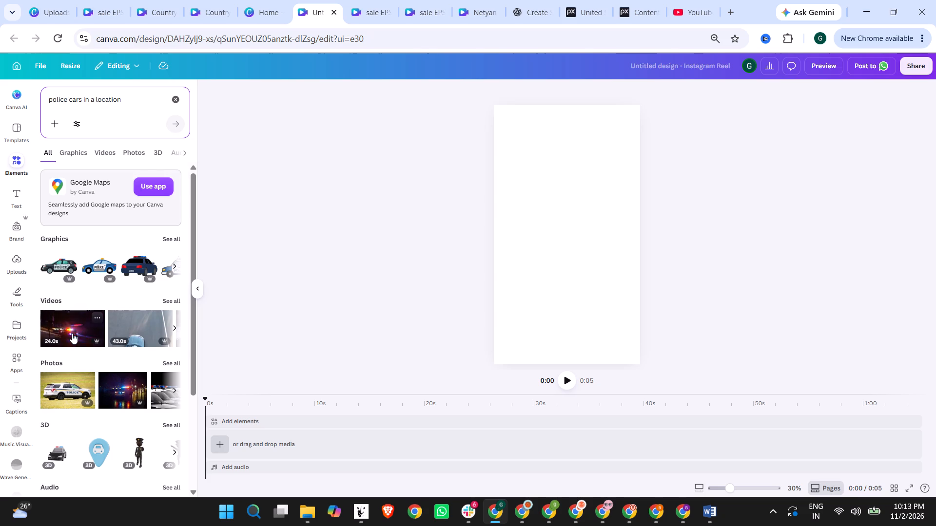
In the Canva Instagram Reel design, browse the full video results for "police cars in a location" for suitable footage.
{"action": "scroll", "coordinate": [92, 326], "scroll_direction": "down", "scroll_amount": 4}
{"action": "scroll", "coordinate": [145, 257], "scroll_direction": "up", "scroll_amount": 2}
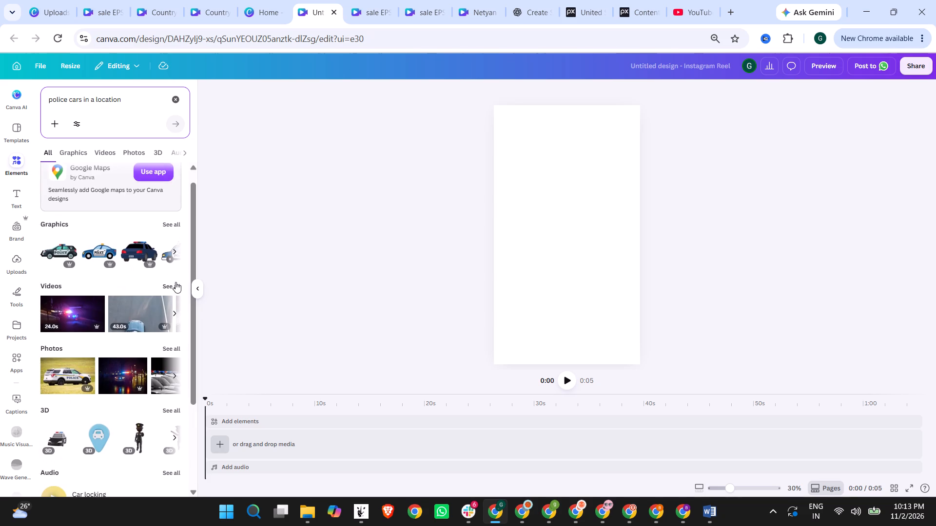
{"action": "left_click", "coordinate": [175, 282]}
{"action": "scroll", "coordinate": [119, 296], "scroll_direction": "down", "scroll_amount": 1}
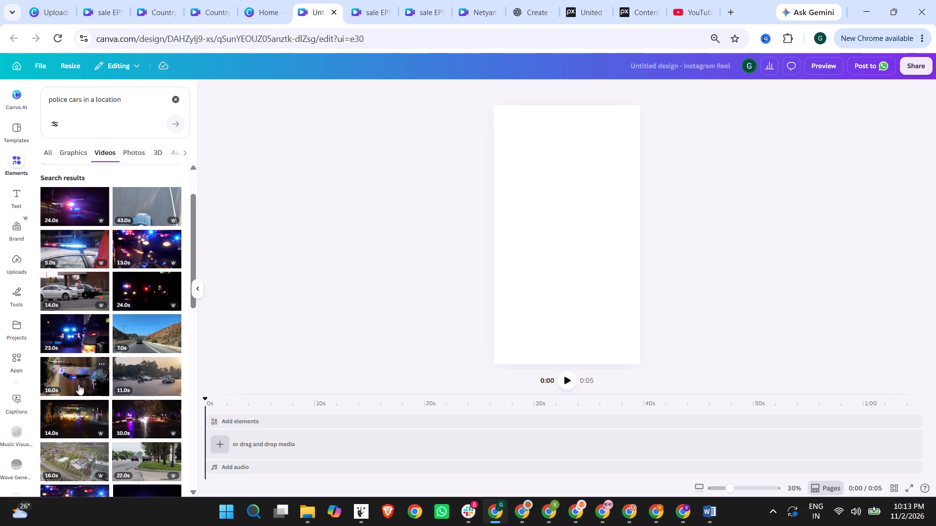
{"action": "scroll", "coordinate": [78, 383], "scroll_direction": "down", "scroll_amount": 1}
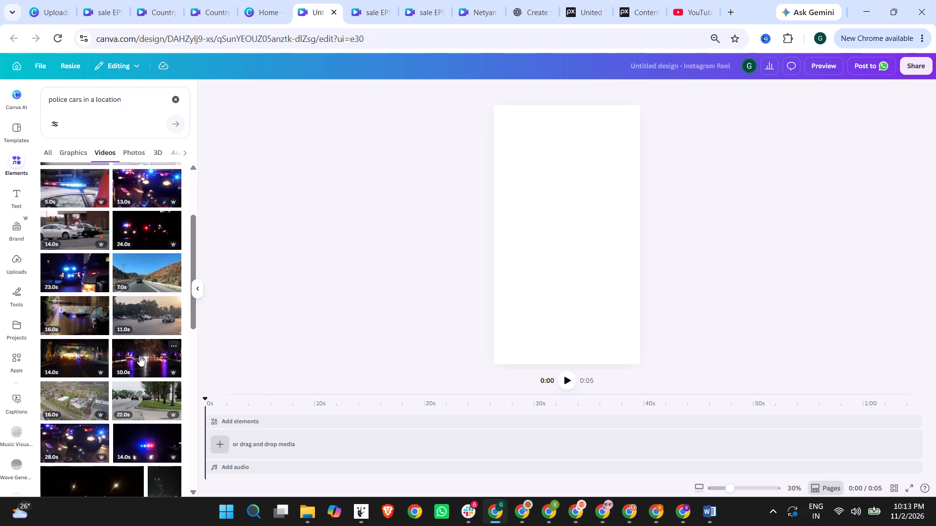
{"action": "scroll", "coordinate": [139, 356], "scroll_direction": "down", "scroll_amount": 1}
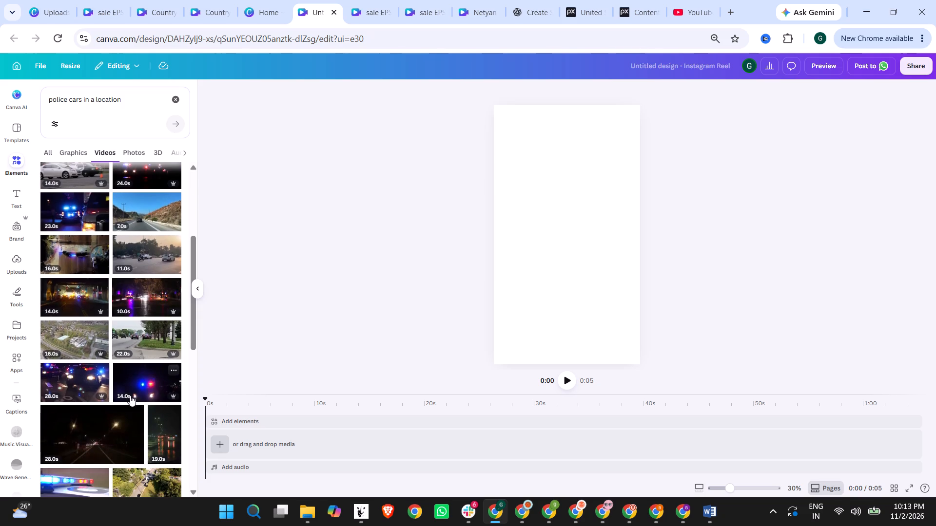
{"action": "scroll", "coordinate": [112, 422], "scroll_direction": "down", "scroll_amount": 1}
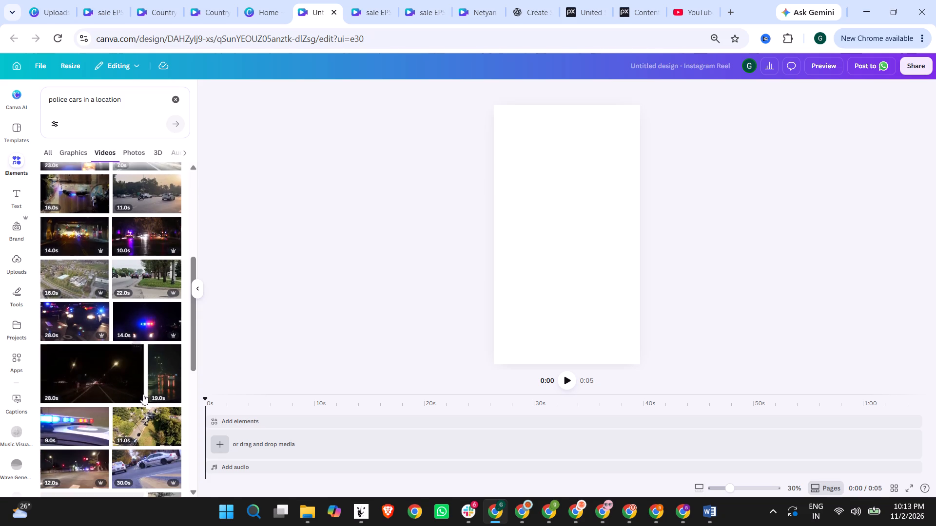
{"action": "scroll", "coordinate": [77, 424], "scroll_direction": "down", "scroll_amount": 2}
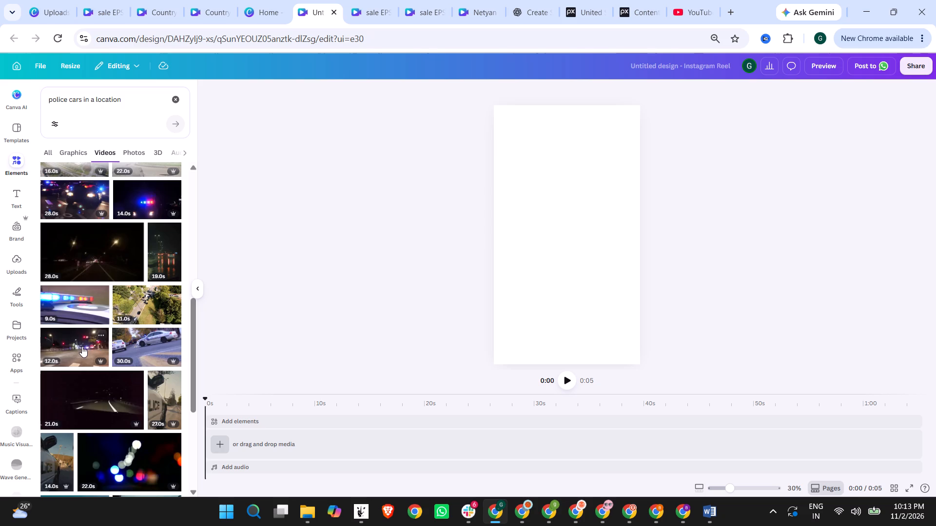
{"action": "scroll", "coordinate": [81, 391], "scroll_direction": "down", "scroll_amount": 2}
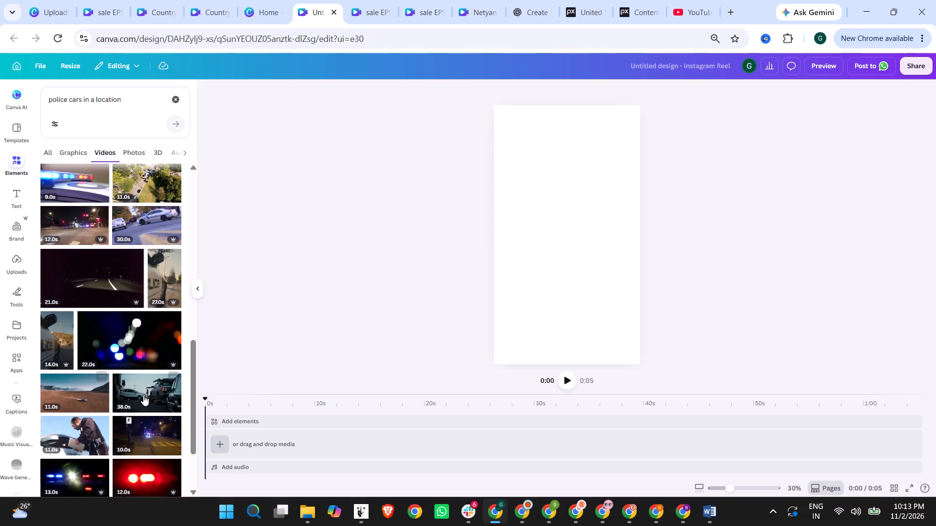
{"action": "scroll", "coordinate": [143, 395], "scroll_direction": "down", "scroll_amount": 3}
{"action": "scroll", "coordinate": [88, 383], "scroll_direction": "down", "scroll_amount": 3}
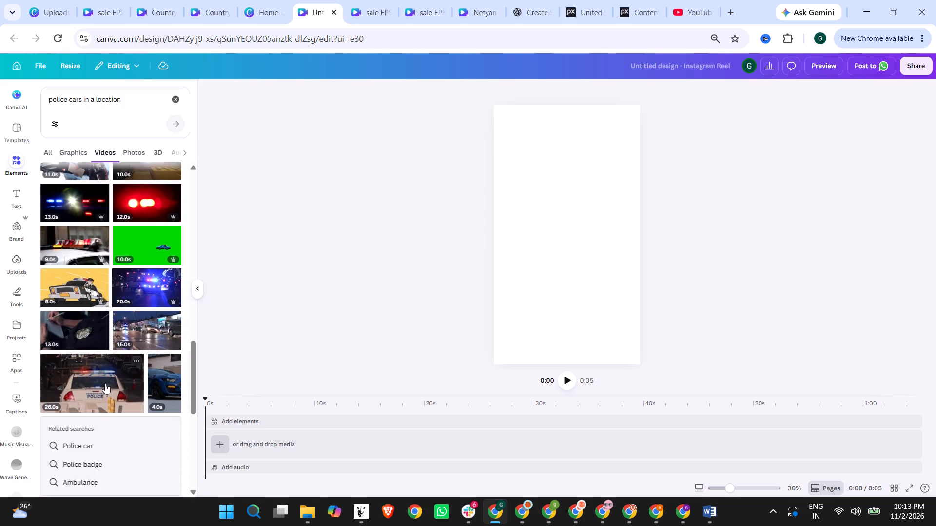
{"action": "scroll", "coordinate": [105, 383], "scroll_direction": "up", "scroll_amount": 19}
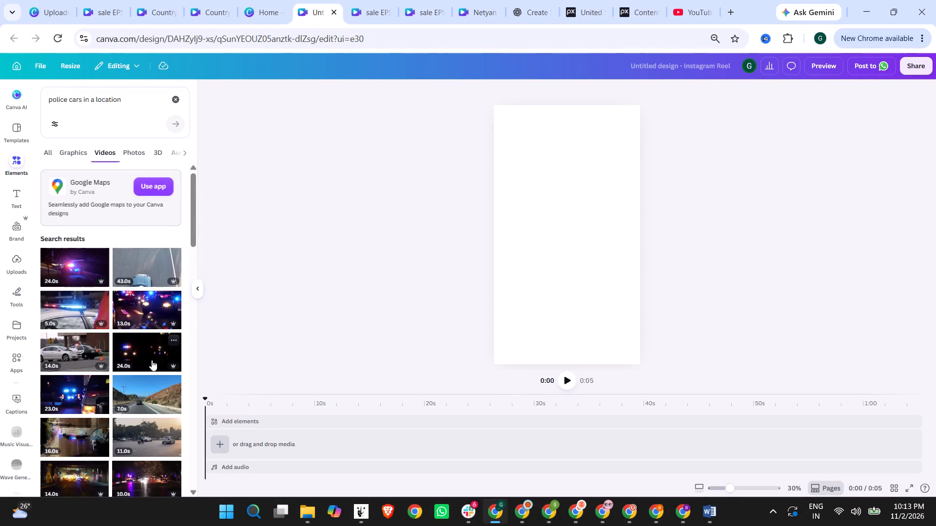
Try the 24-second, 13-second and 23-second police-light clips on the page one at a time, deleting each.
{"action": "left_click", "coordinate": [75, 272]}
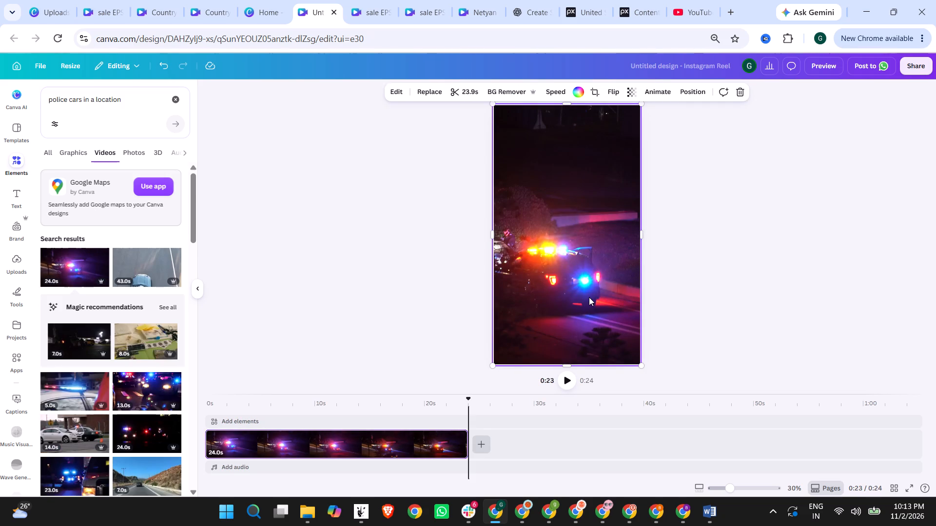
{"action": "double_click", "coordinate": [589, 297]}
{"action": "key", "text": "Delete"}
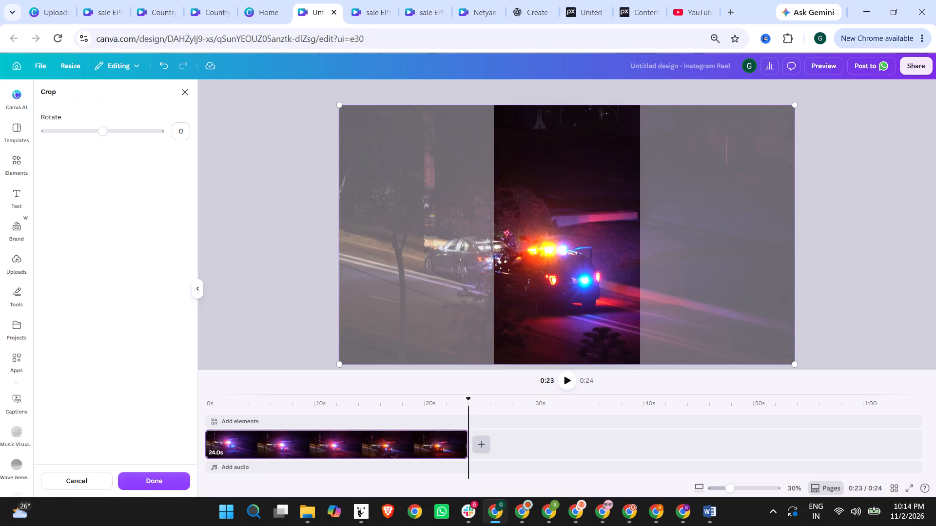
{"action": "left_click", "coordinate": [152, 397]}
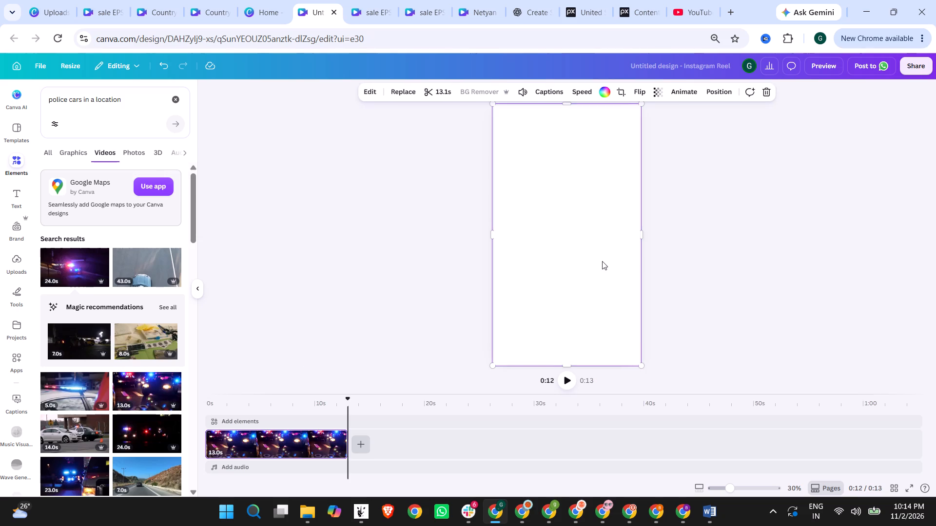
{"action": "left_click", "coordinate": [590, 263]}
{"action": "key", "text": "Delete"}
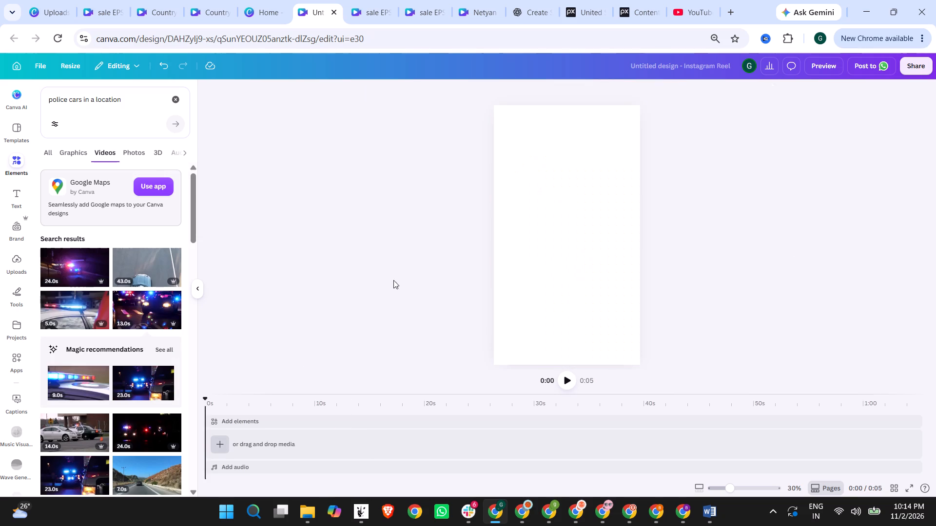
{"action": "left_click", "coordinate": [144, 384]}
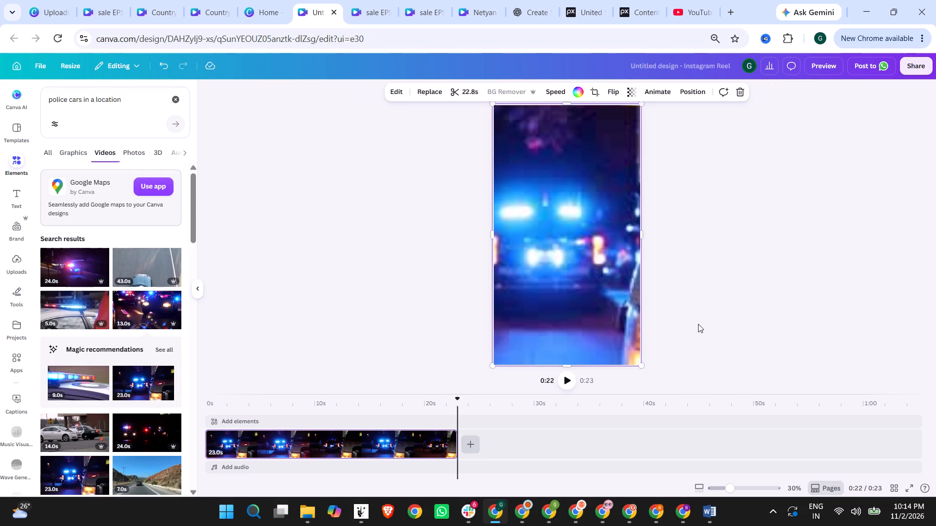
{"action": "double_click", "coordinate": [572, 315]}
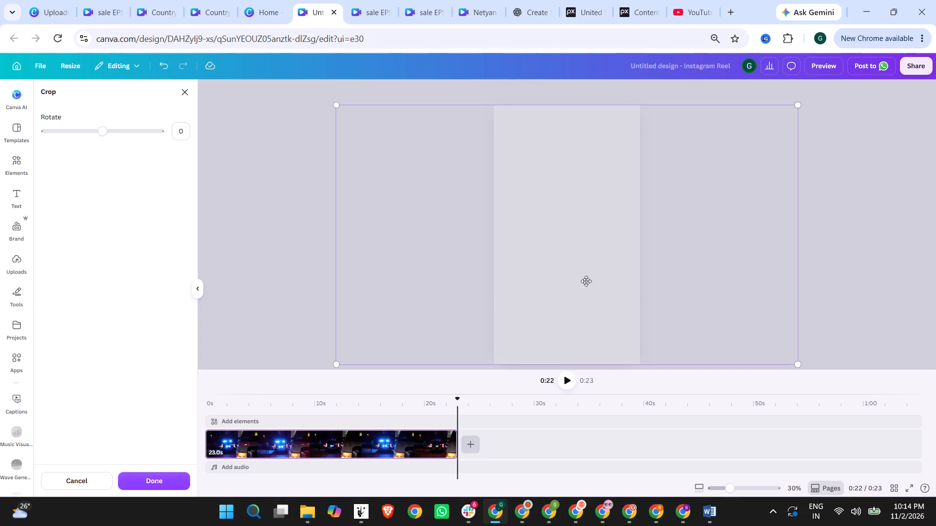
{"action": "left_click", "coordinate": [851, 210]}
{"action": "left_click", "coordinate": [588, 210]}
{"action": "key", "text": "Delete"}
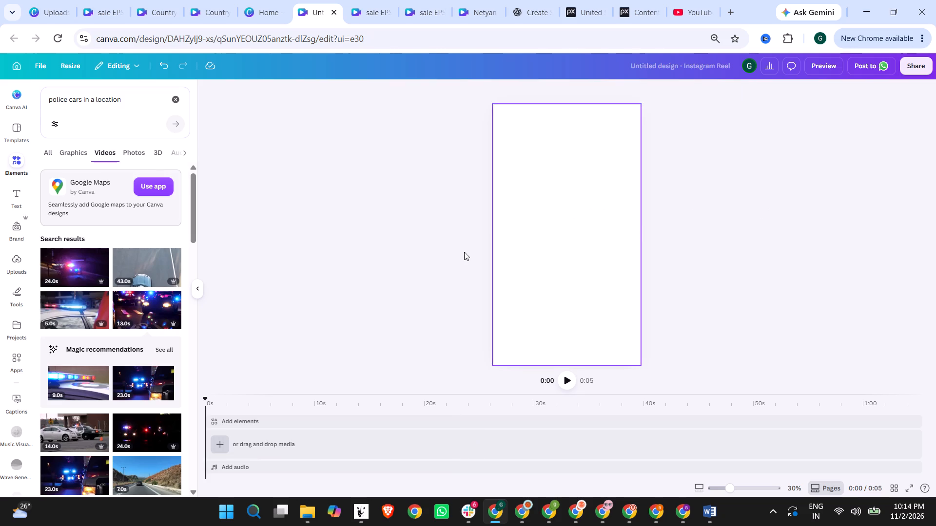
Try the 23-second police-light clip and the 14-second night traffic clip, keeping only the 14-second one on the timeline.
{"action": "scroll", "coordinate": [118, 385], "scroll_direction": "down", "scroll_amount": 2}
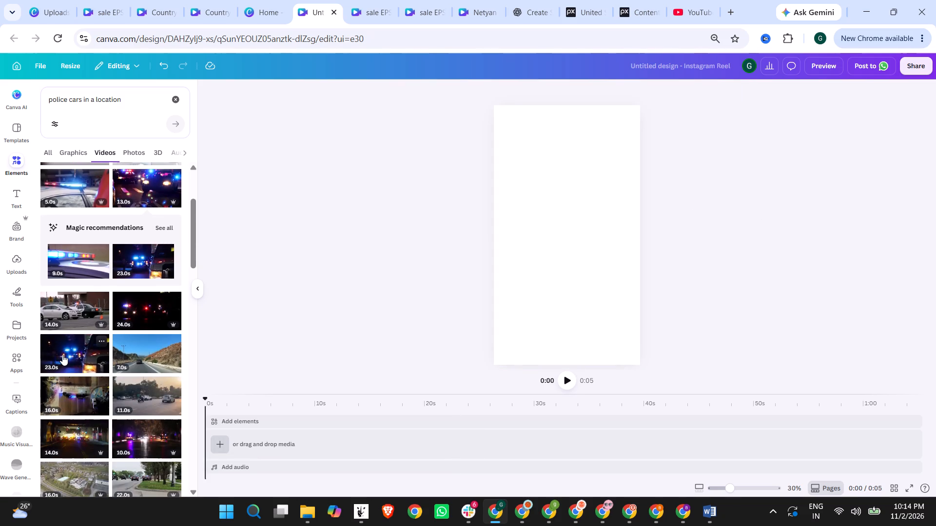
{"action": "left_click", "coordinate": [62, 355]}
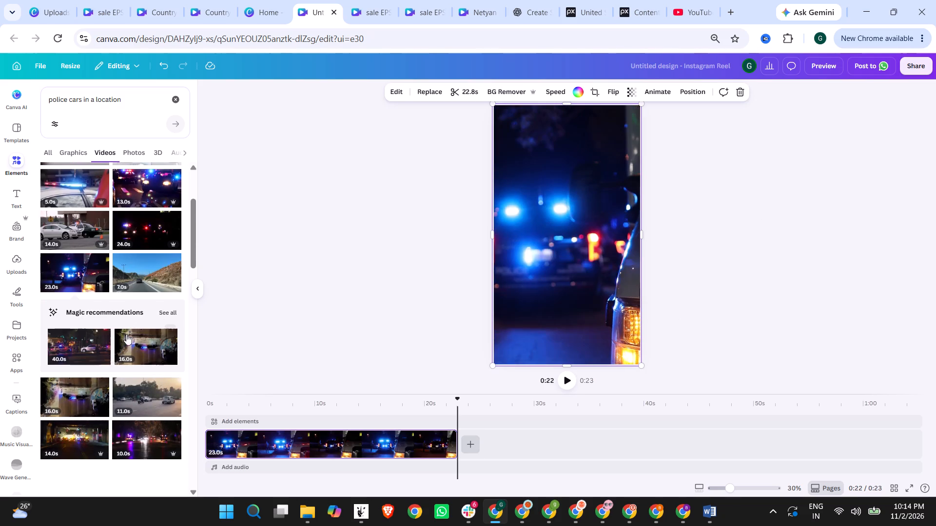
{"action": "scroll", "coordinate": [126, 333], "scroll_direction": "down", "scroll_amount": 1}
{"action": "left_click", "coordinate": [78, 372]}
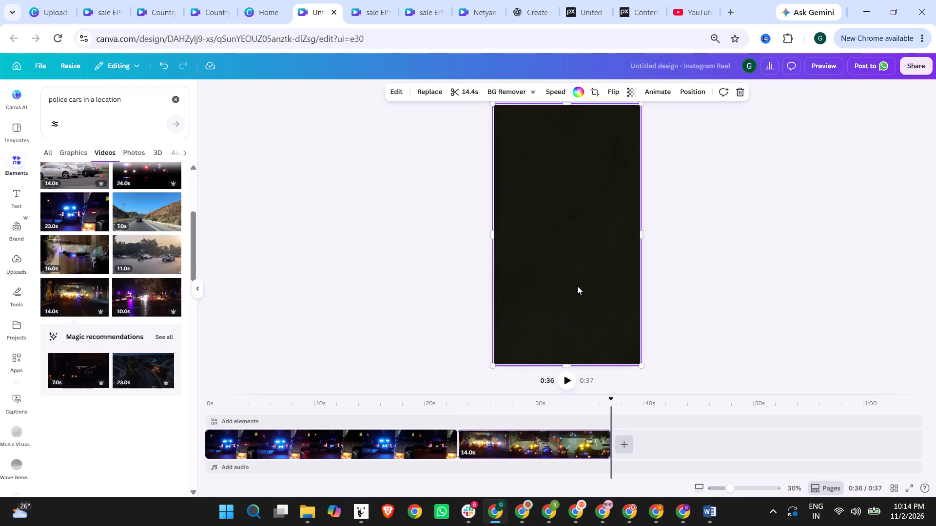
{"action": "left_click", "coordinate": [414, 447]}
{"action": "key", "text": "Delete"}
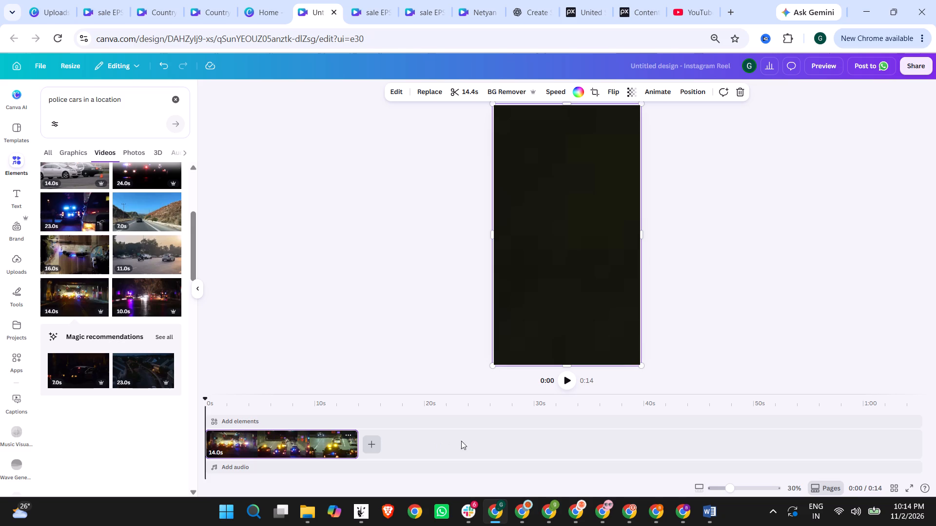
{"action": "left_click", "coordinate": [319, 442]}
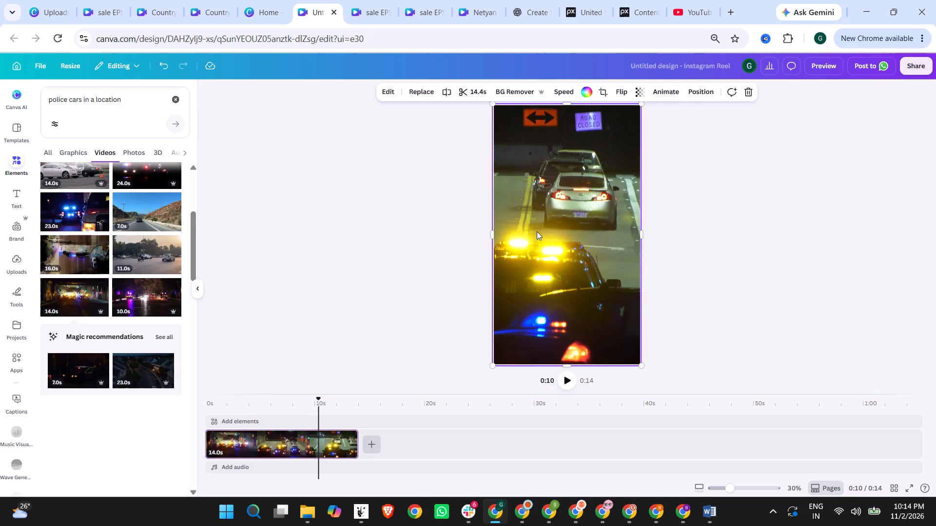
Add the 10-second wet night street clip and reposition its crop to frame the police car with red and blue lights.
{"action": "left_click", "coordinate": [135, 301]}
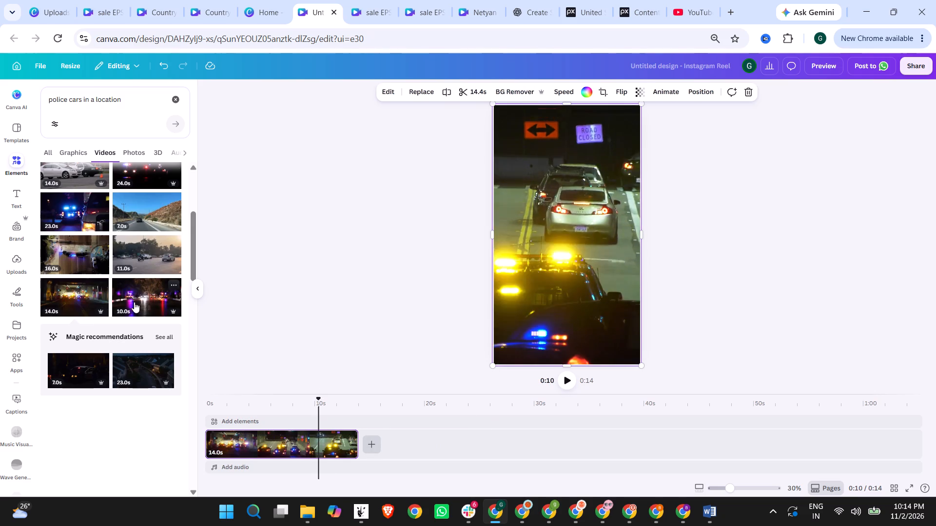
{"action": "left_click", "coordinate": [406, 281]}
{"action": "double_click", "coordinate": [559, 266]}
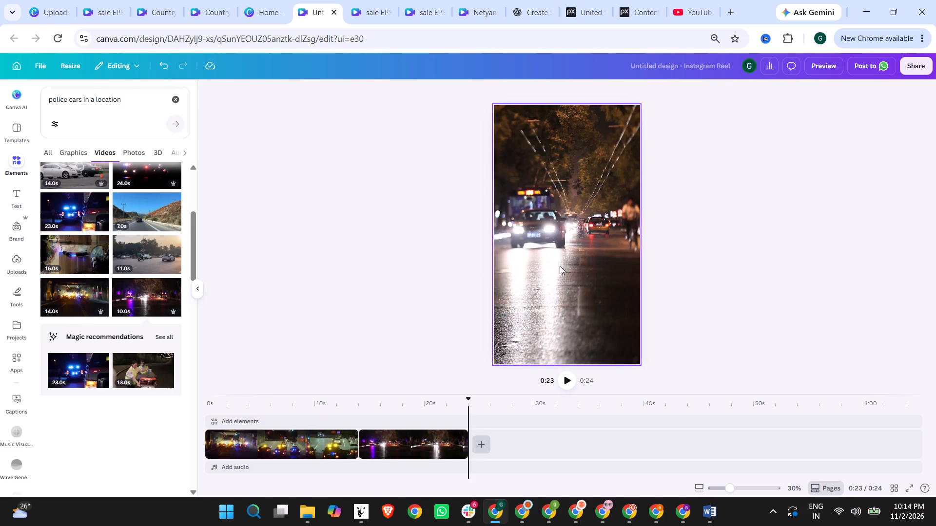
{"action": "left_click_drag", "start_coordinate": [540, 261], "coordinate": [660, 261]}
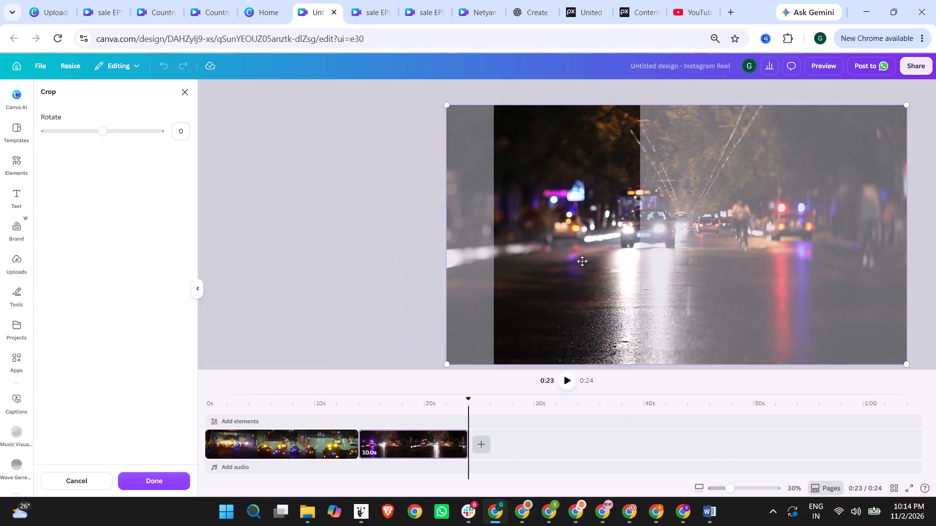
{"action": "left_click_drag", "start_coordinate": [615, 247], "coordinate": [389, 237]}
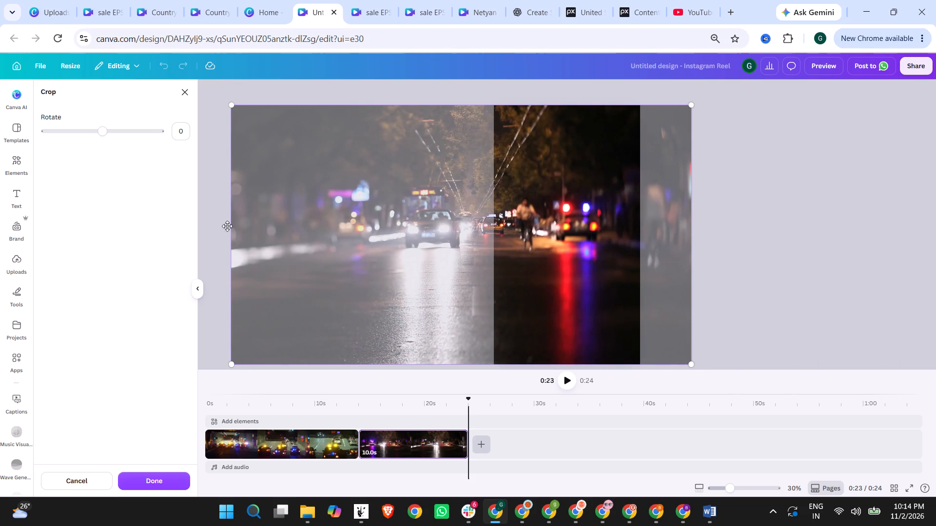
{"action": "double_click", "coordinate": [218, 224]}
{"action": "left_click", "coordinate": [776, 233]}
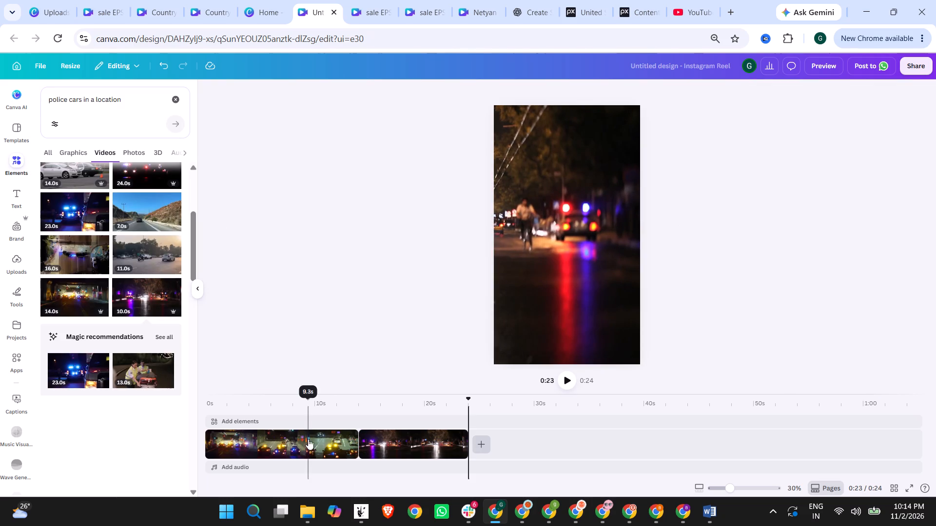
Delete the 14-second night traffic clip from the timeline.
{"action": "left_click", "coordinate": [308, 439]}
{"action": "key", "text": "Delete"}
Preview the cropped 10-second police car clip and return the playhead to the start.
{"action": "left_click", "coordinate": [222, 401]}
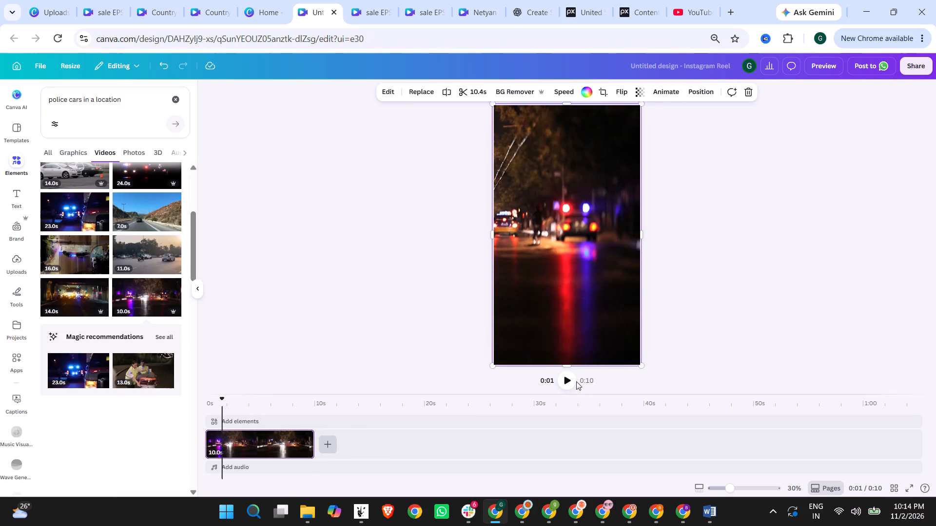
{"action": "left_click", "coordinate": [572, 381]}
{"action": "left_click", "coordinate": [572, 381]}
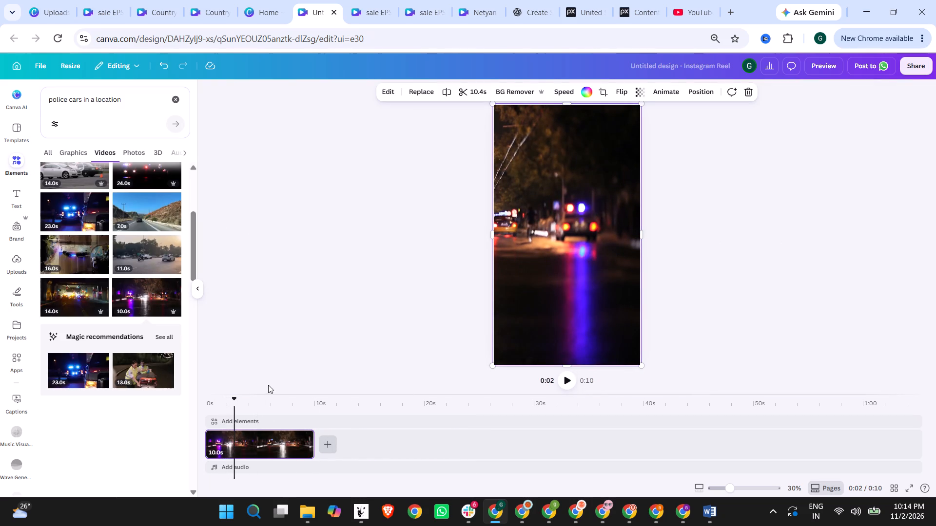
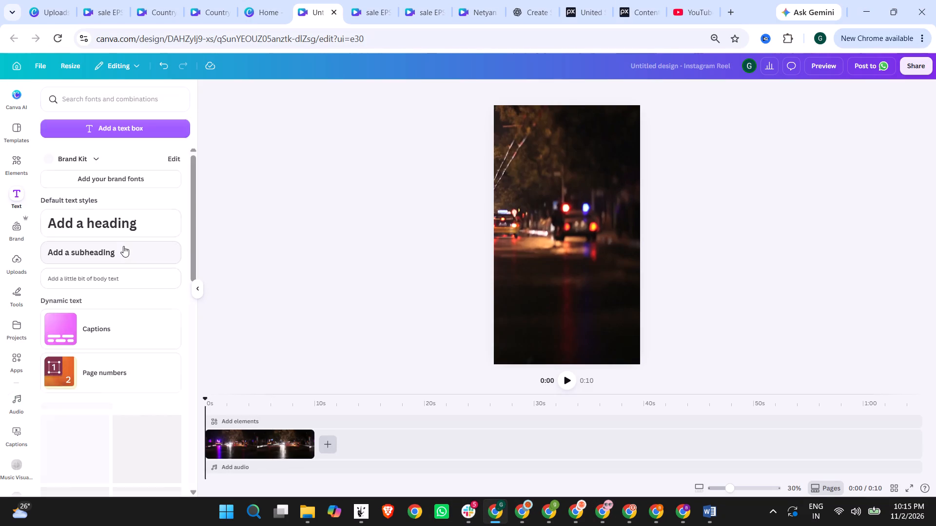
Browse the text font combinations for a style that suits the reel's opening location and date text.
{"action": "scroll", "coordinate": [99, 323], "scroll_direction": "down", "scroll_amount": 4}
{"action": "scroll", "coordinate": [163, 313], "scroll_direction": "down", "scroll_amount": 2}
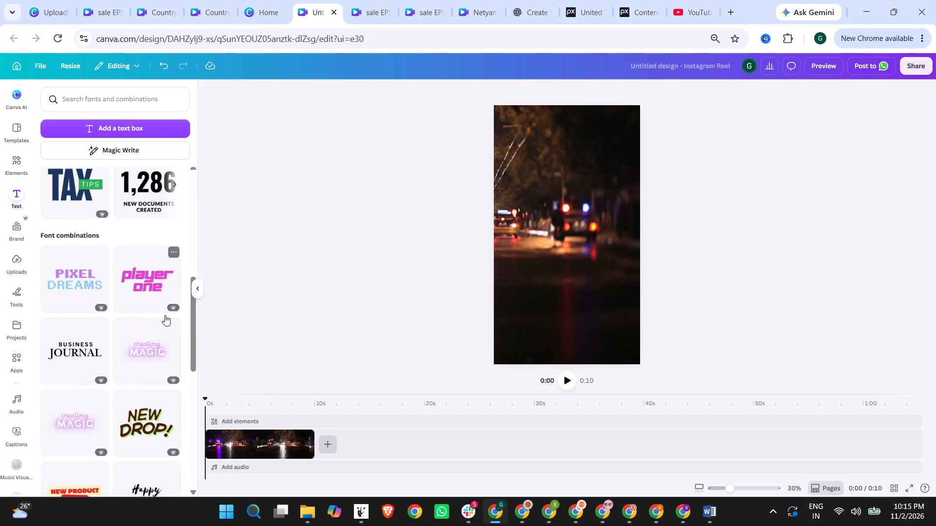
{"action": "scroll", "coordinate": [102, 319], "scroll_direction": "down", "scroll_amount": 9}
{"action": "scroll", "coordinate": [84, 249], "scroll_direction": "down", "scroll_amount": 5}
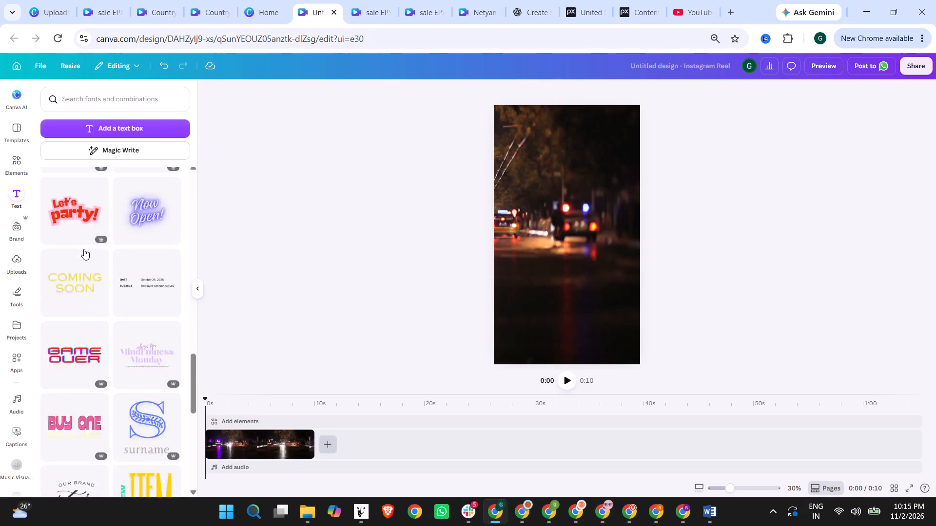
{"action": "scroll", "coordinate": [69, 312], "scroll_direction": "down", "scroll_amount": 8}
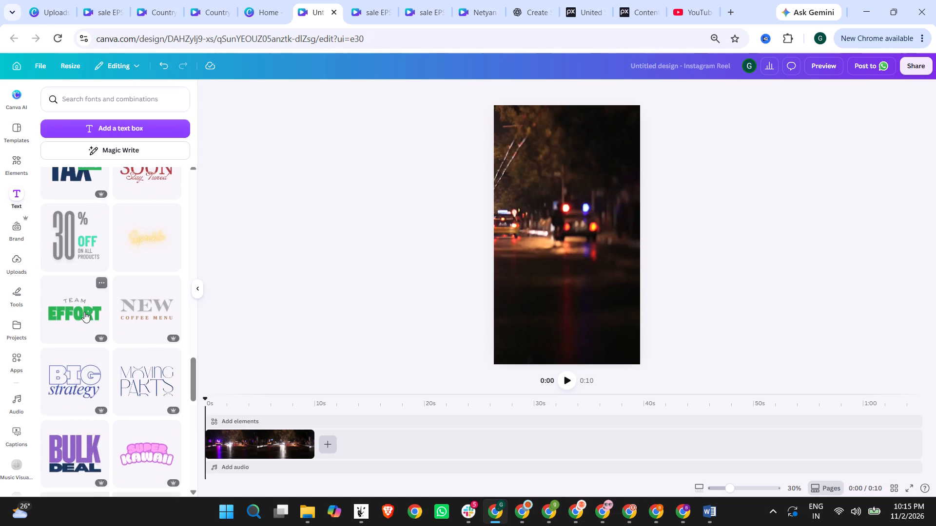
{"action": "scroll", "coordinate": [84, 312], "scroll_direction": "down", "scroll_amount": 15}
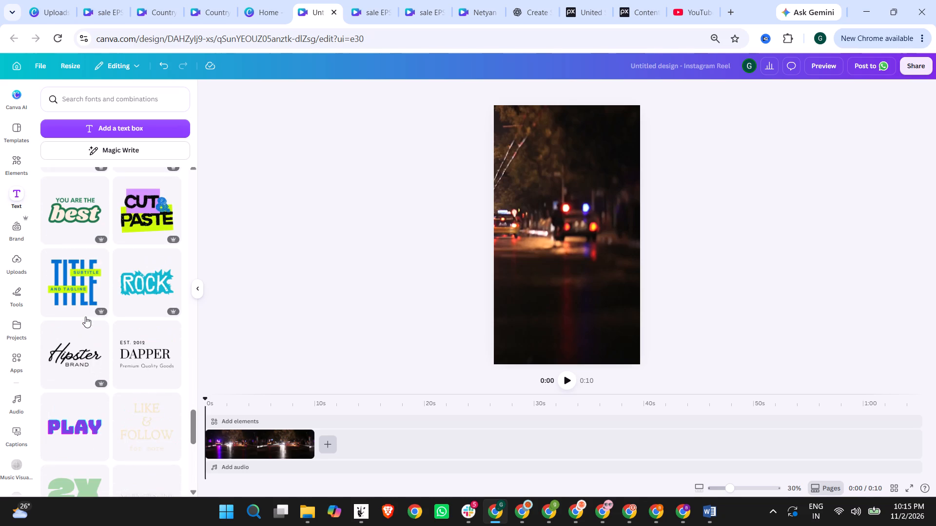
{"action": "scroll", "coordinate": [93, 299], "scroll_direction": "down", "scroll_amount": 10}
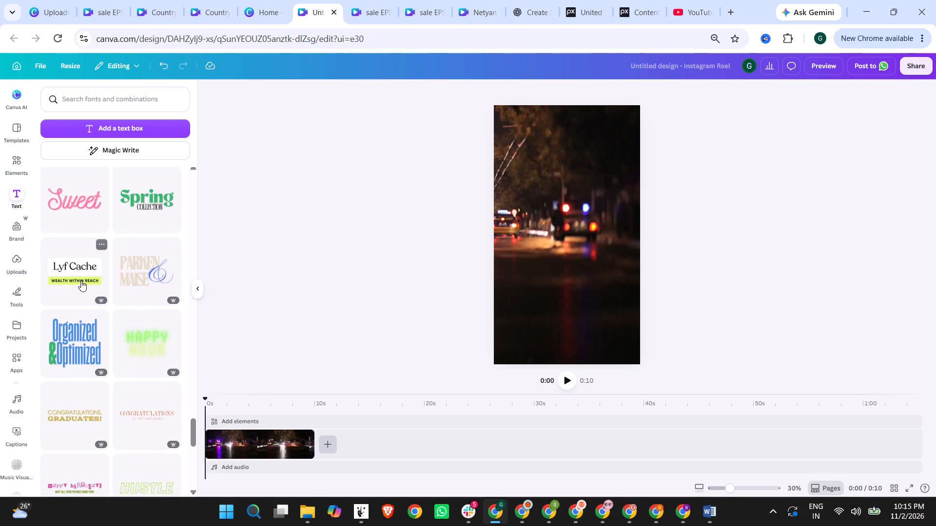
{"action": "scroll", "coordinate": [81, 280], "scroll_direction": "down", "scroll_amount": 5}
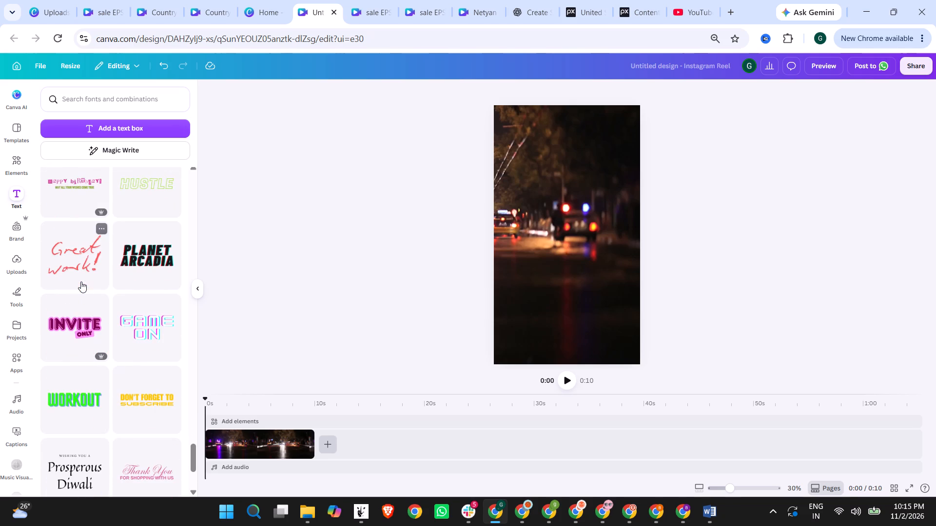
{"action": "scroll", "coordinate": [81, 282], "scroll_direction": "down", "scroll_amount": 11}
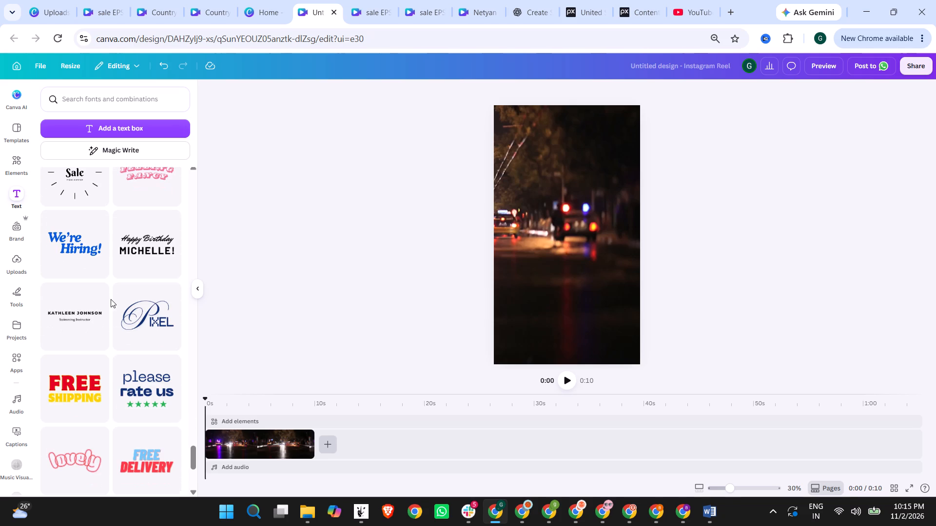
{"action": "scroll", "coordinate": [116, 311], "scroll_direction": "down", "scroll_amount": 3}
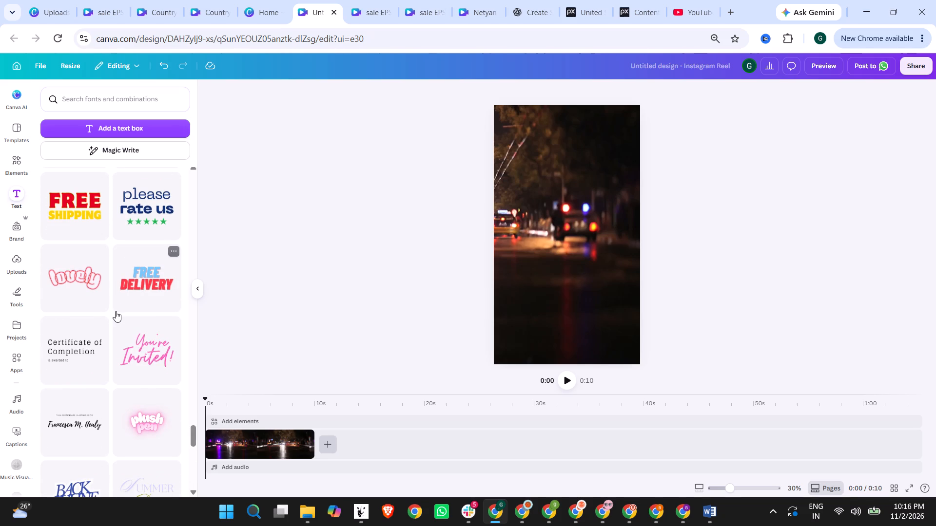
Browse the text font combinations and add the "DATA DRIVEN DECISIONS" design over the police car clip.
{"action": "scroll", "coordinate": [74, 346], "scroll_direction": "down", "scroll_amount": 5}
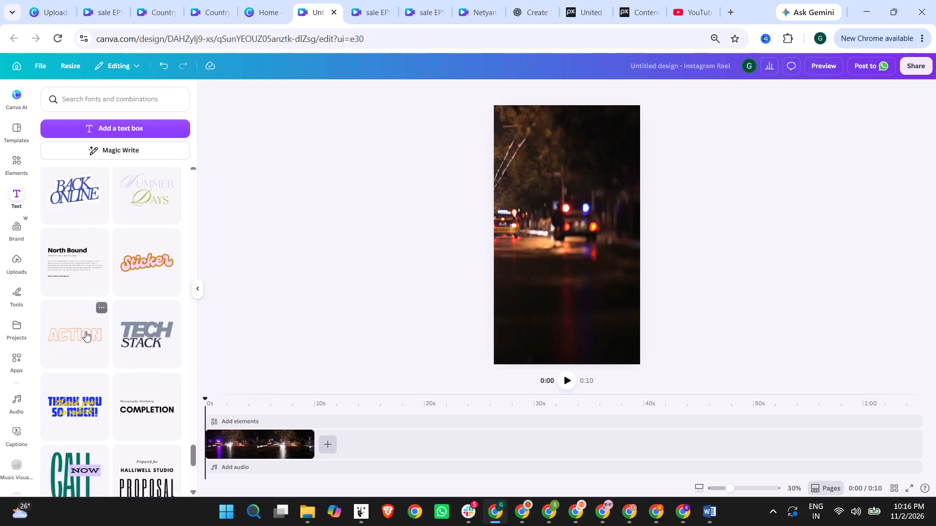
{"action": "scroll", "coordinate": [86, 331], "scroll_direction": "down", "scroll_amount": 3}
{"action": "scroll", "coordinate": [139, 308], "scroll_direction": "down", "scroll_amount": 3}
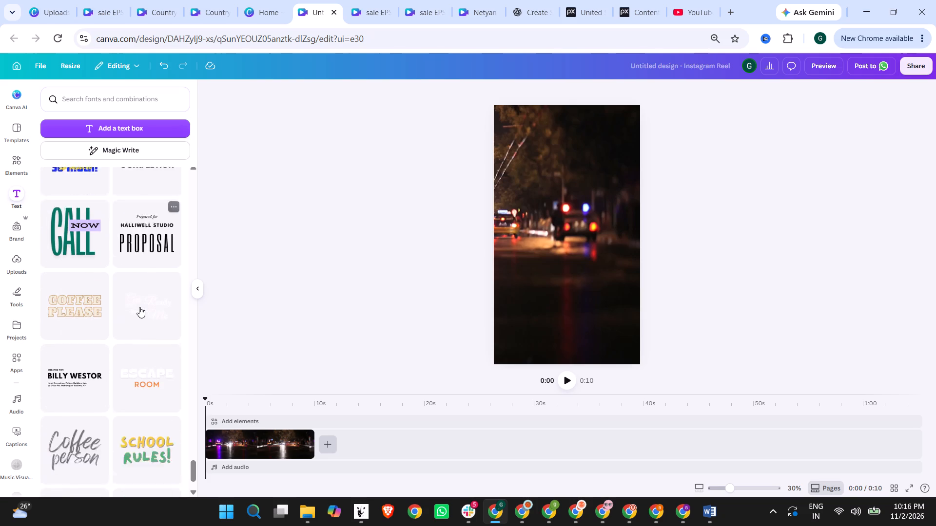
{"action": "scroll", "coordinate": [139, 307], "scroll_direction": "down", "scroll_amount": 1}
{"action": "scroll", "coordinate": [55, 316], "scroll_direction": "down", "scroll_amount": 6}
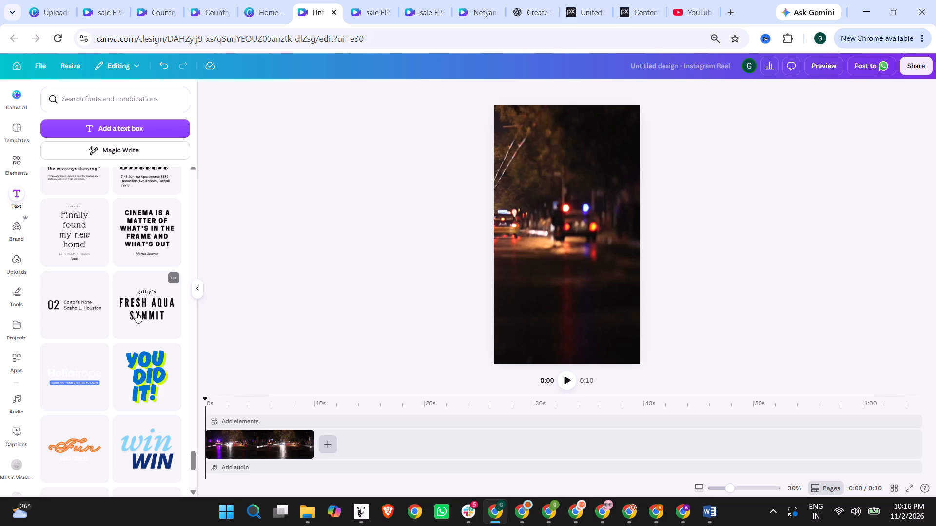
{"action": "scroll", "coordinate": [136, 312], "scroll_direction": "down", "scroll_amount": 2}
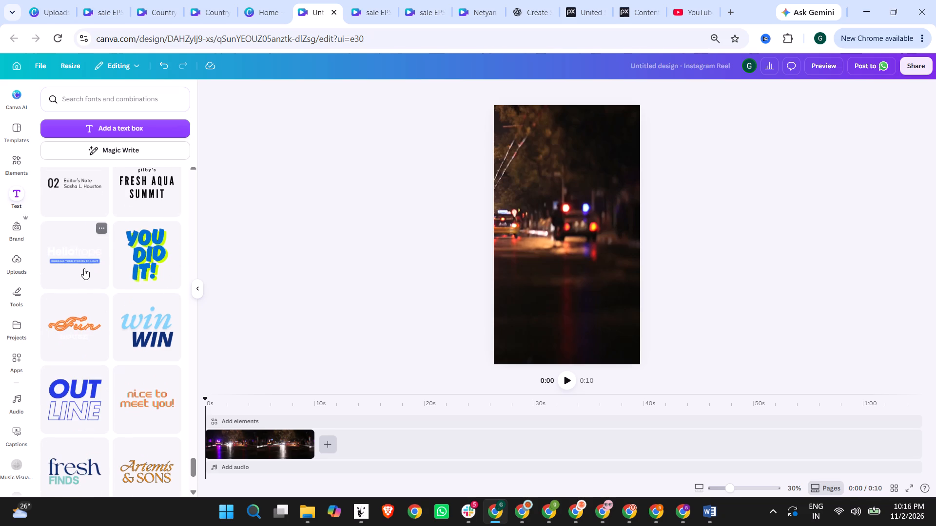
{"action": "scroll", "coordinate": [84, 268], "scroll_direction": "down", "scroll_amount": 9}
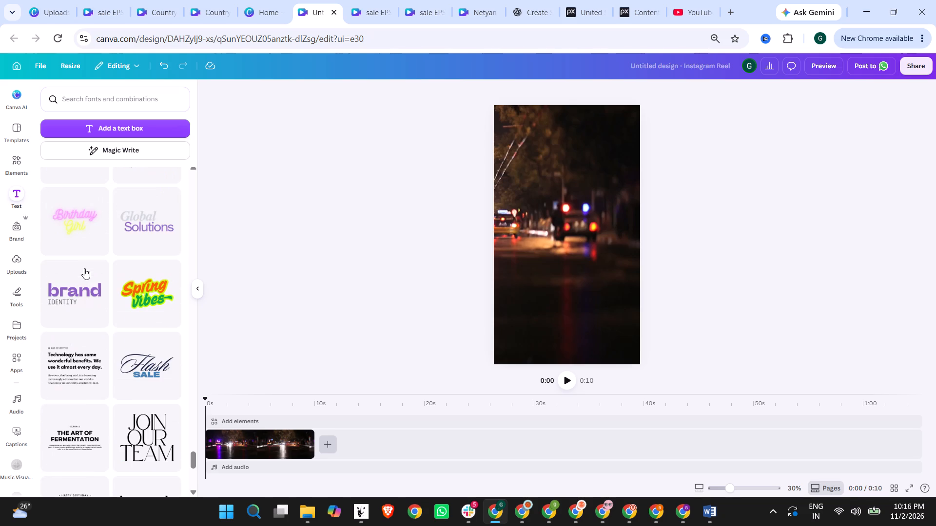
{"action": "scroll", "coordinate": [85, 272], "scroll_direction": "down", "scroll_amount": 3}
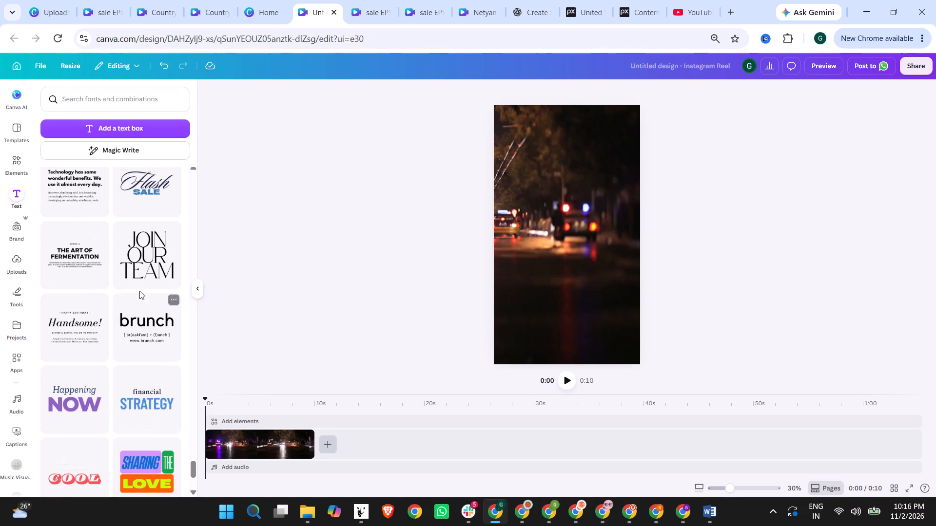
{"action": "scroll", "coordinate": [105, 325], "scroll_direction": "down", "scroll_amount": 3}
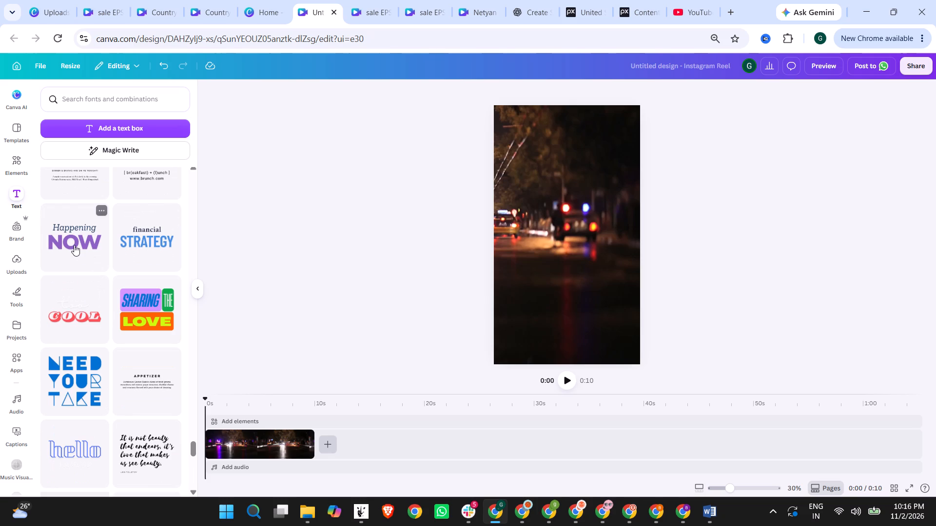
{"action": "scroll", "coordinate": [74, 245], "scroll_direction": "down", "scroll_amount": 7}
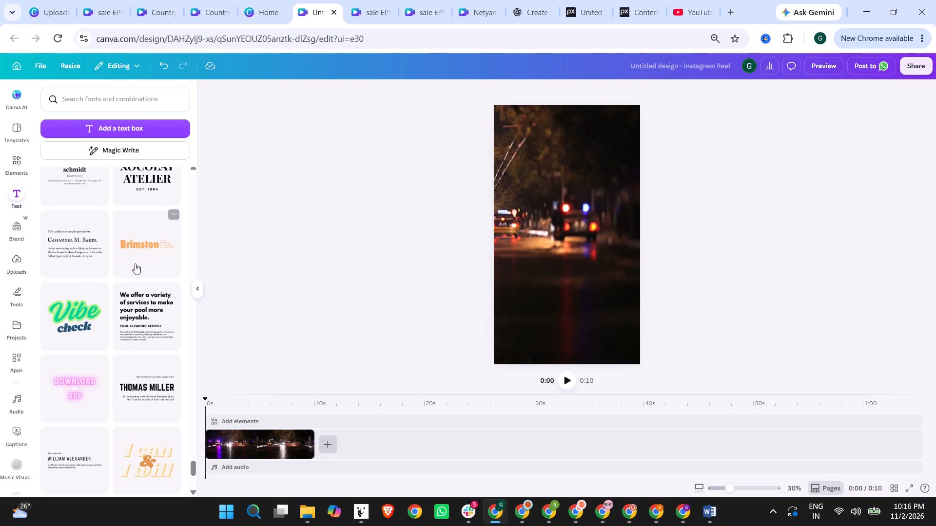
{"action": "scroll", "coordinate": [127, 252], "scroll_direction": "down", "scroll_amount": 3}
{"action": "scroll", "coordinate": [92, 339], "scroll_direction": "down", "scroll_amount": 3}
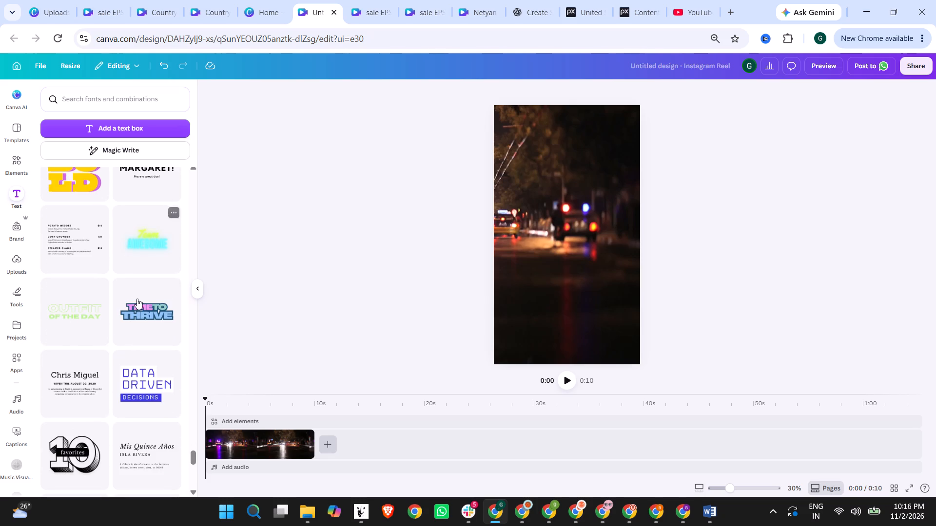
{"action": "scroll", "coordinate": [144, 321], "scroll_direction": "down", "scroll_amount": 2}
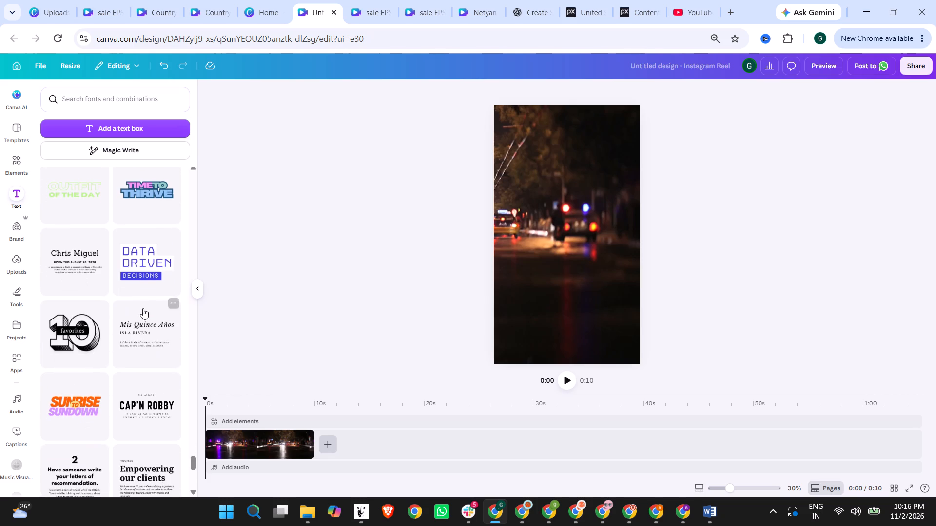
{"action": "left_click", "coordinate": [137, 266]}
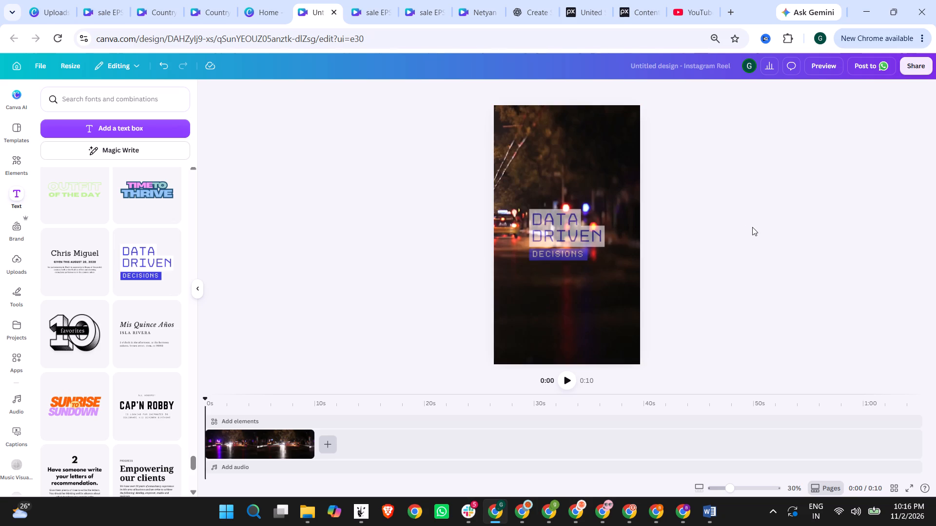
{"action": "left_click", "coordinate": [744, 227]}
Replace the text design's heading with "FAIRFIELD, CALIFORNIA |" and its small label with "OCT 30, 2026".
{"action": "double_click", "coordinate": [556, 226]}
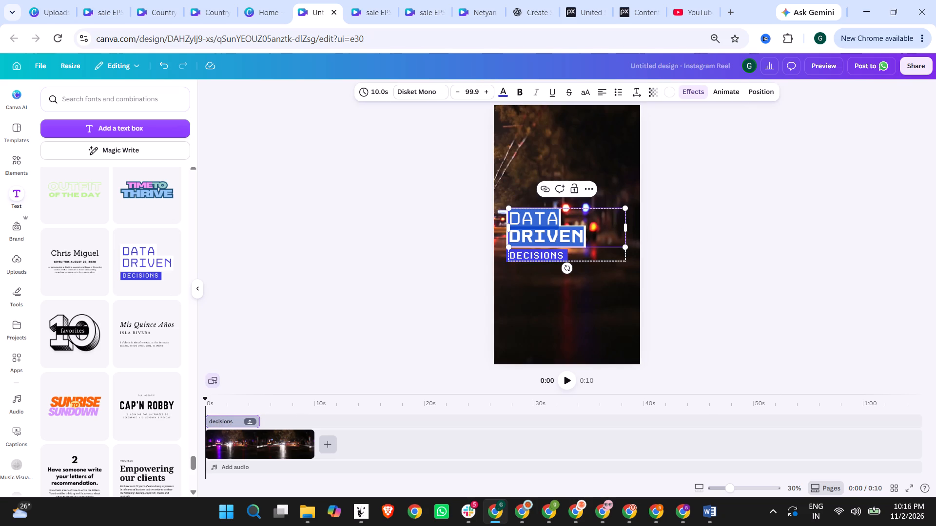
{"action": "key", "text": "ctrl+v"}
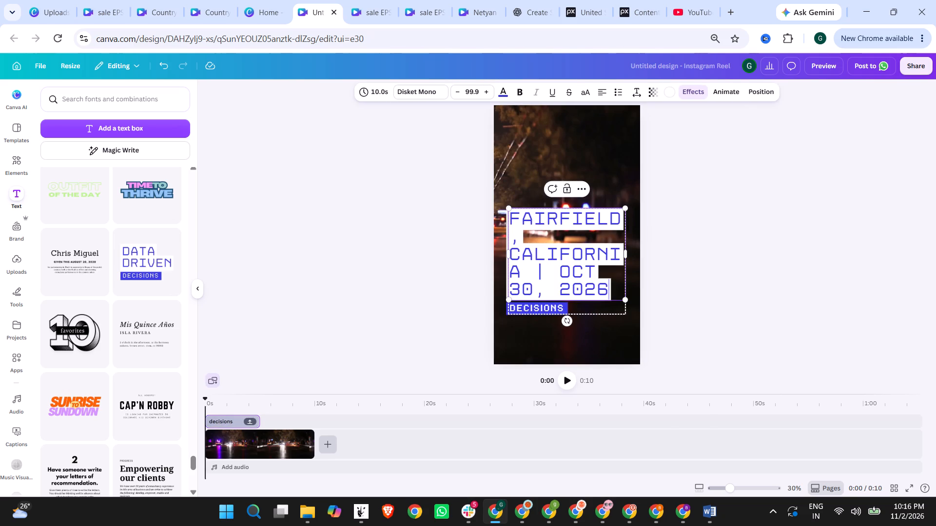
{"action": "left_click_drag", "start_coordinate": [608, 291], "coordinate": [560, 274]}
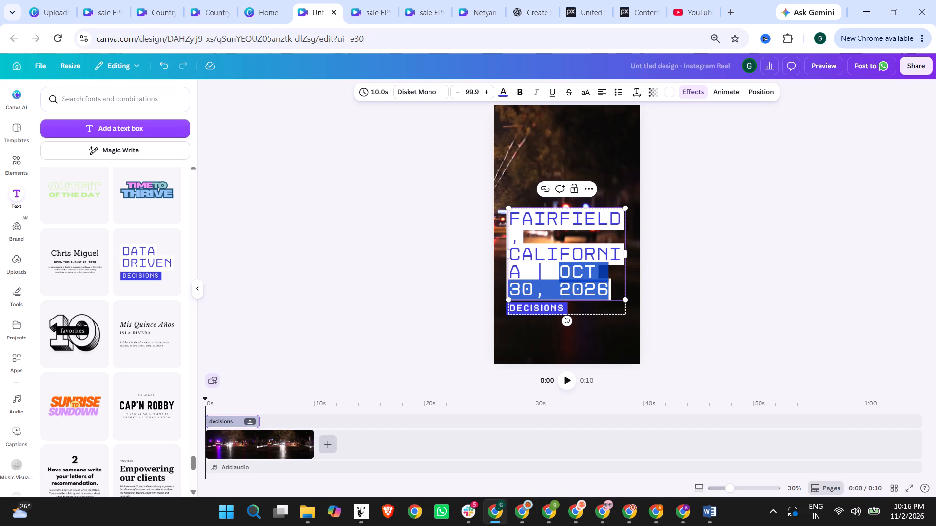
{"action": "key", "text": "ctrl+x"}
{"action": "triple_click", "coordinate": [555, 287]}
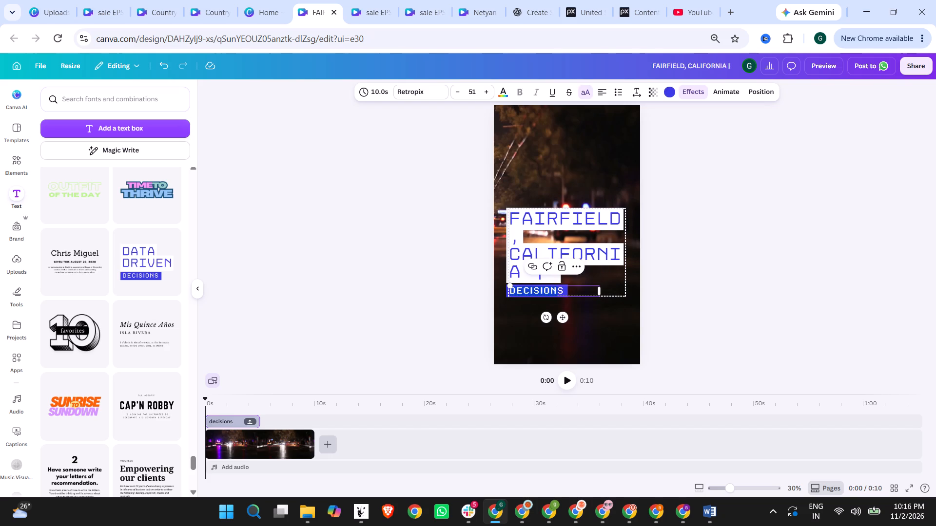
{"action": "key", "text": "ctrl+a"}
{"action": "key", "text": "ctrl+v"}
{"action": "left_click", "coordinate": [681, 283]}
Widen the text group on both sides so that "FAIRFIELD," and "CALIFORNIA" each fit on one line.
{"action": "left_click", "coordinate": [559, 257]}
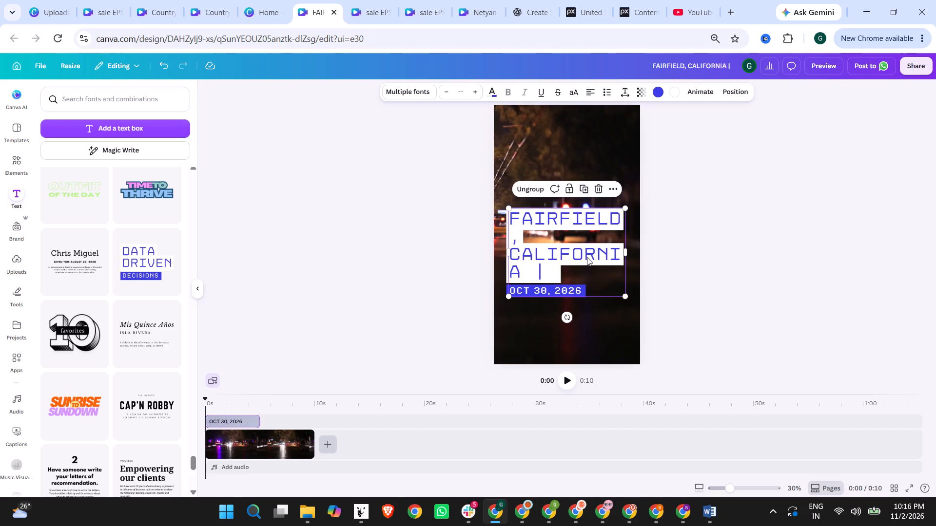
{"action": "left_click_drag", "start_coordinate": [625, 251], "coordinate": [636, 251]}
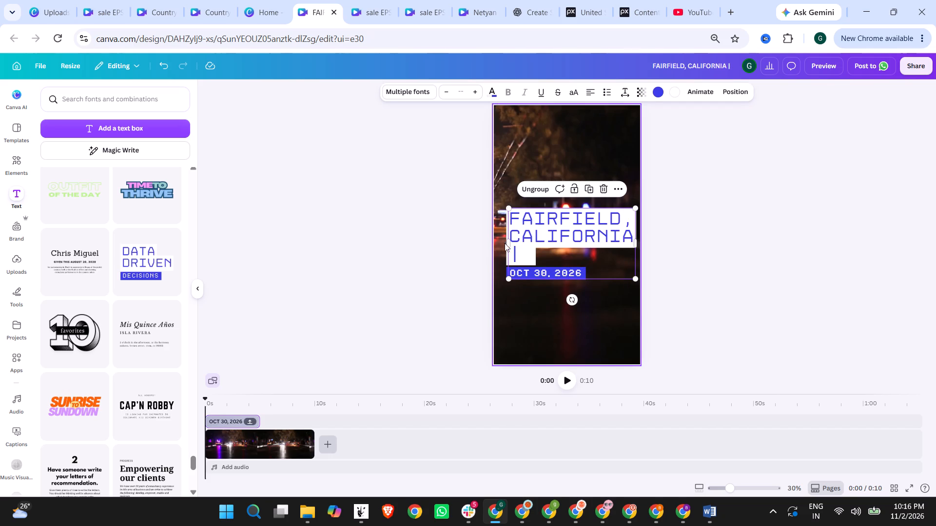
{"action": "left_click_drag", "start_coordinate": [507, 243], "coordinate": [500, 243]}
Delete the "|" separator and the leftover empty line after "CALIFORNIA" in the heading.
{"action": "double_click", "coordinate": [516, 252]}
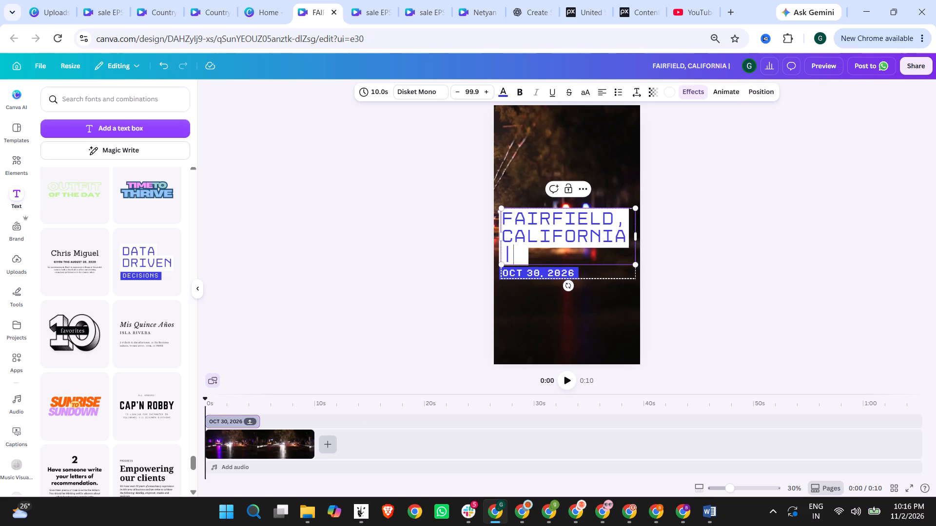
{"action": "key", "text": "BackSpace"}
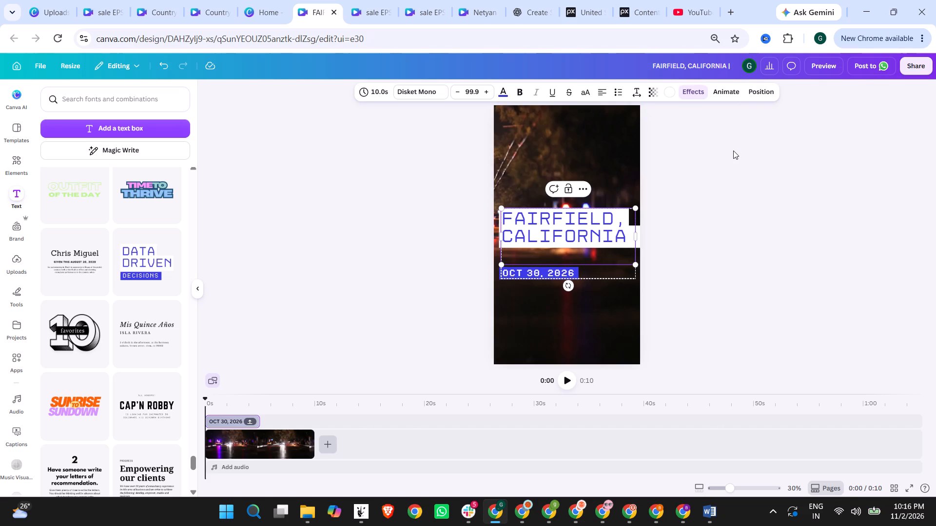
{"action": "left_click", "coordinate": [733, 150]}
{"action": "left_click", "coordinate": [591, 228]}
{"action": "double_click", "coordinate": [617, 238]}
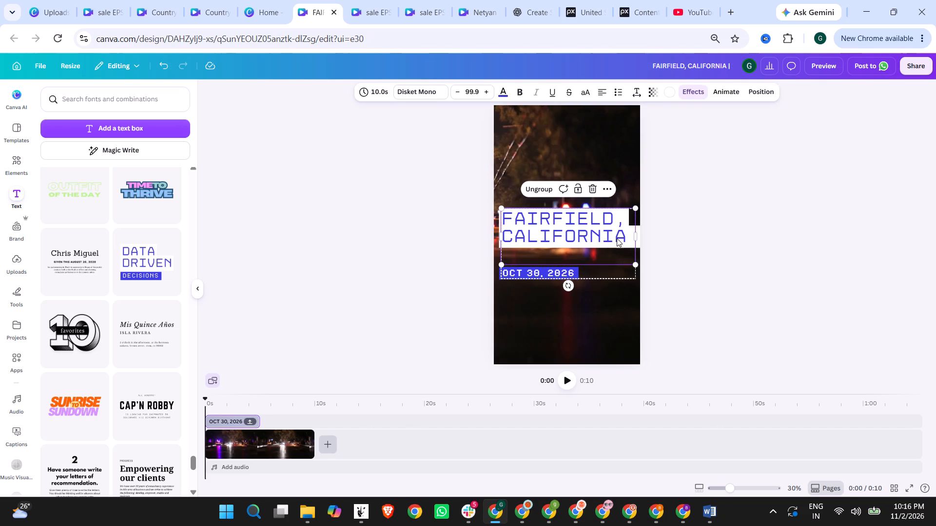
{"action": "left_click", "coordinate": [629, 238]}
{"action": "key", "text": "Delete"}
{"action": "key", "text": "Delete"}
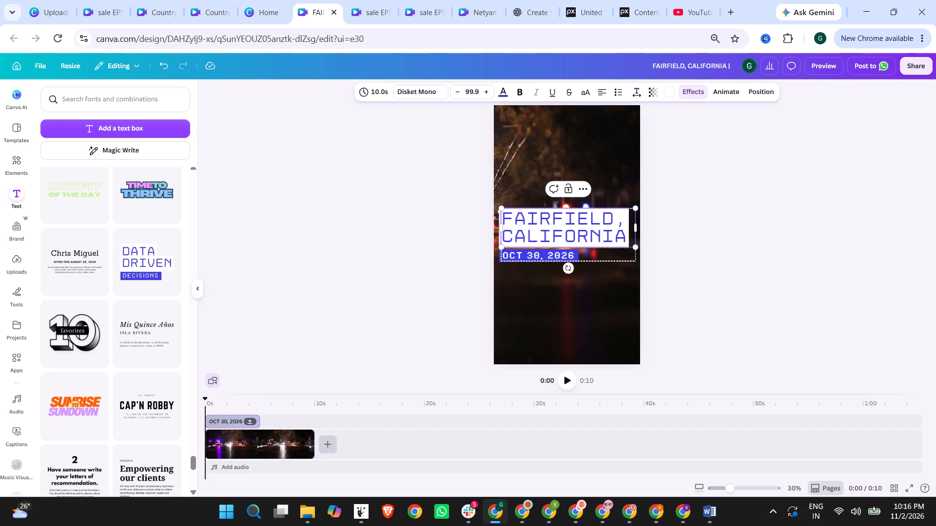
{"action": "key", "text": "Delete"}
{"action": "left_click", "coordinate": [695, 207]}
Move the Fairfield, California text group to the upper part of the frame, above the police car lights.
{"action": "left_click_drag", "start_coordinate": [581, 214], "coordinate": [589, 222]}
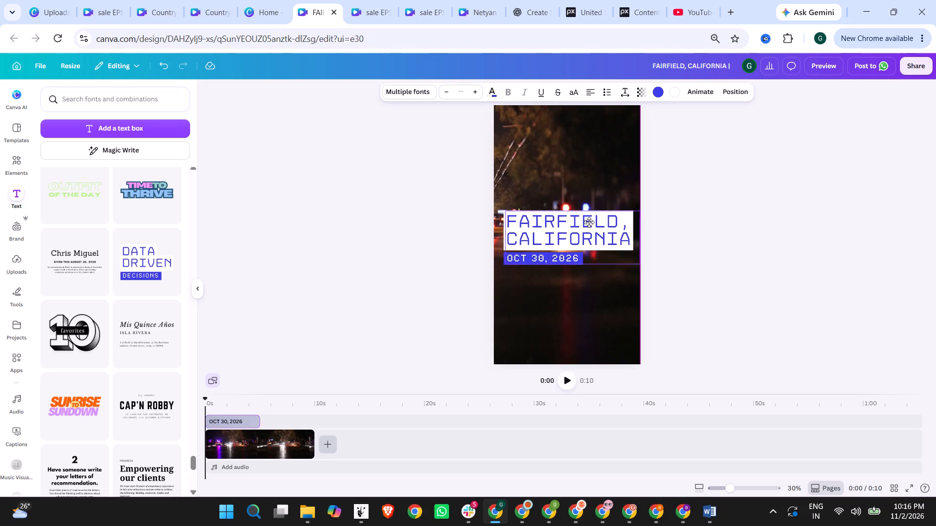
{"action": "left_click_drag", "start_coordinate": [589, 222], "coordinate": [584, 143]}
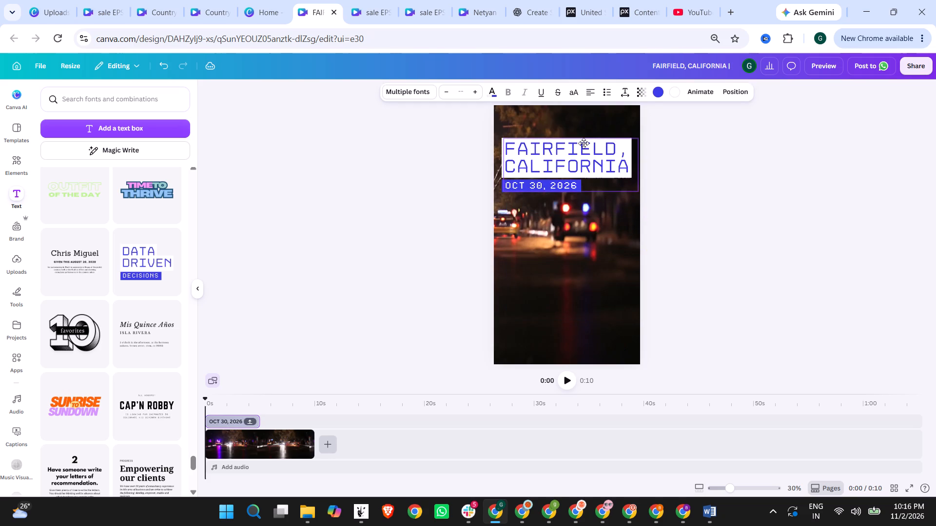
{"action": "left_click_drag", "start_coordinate": [584, 143], "coordinate": [585, 138]}
{"action": "left_click", "coordinate": [580, 256]}
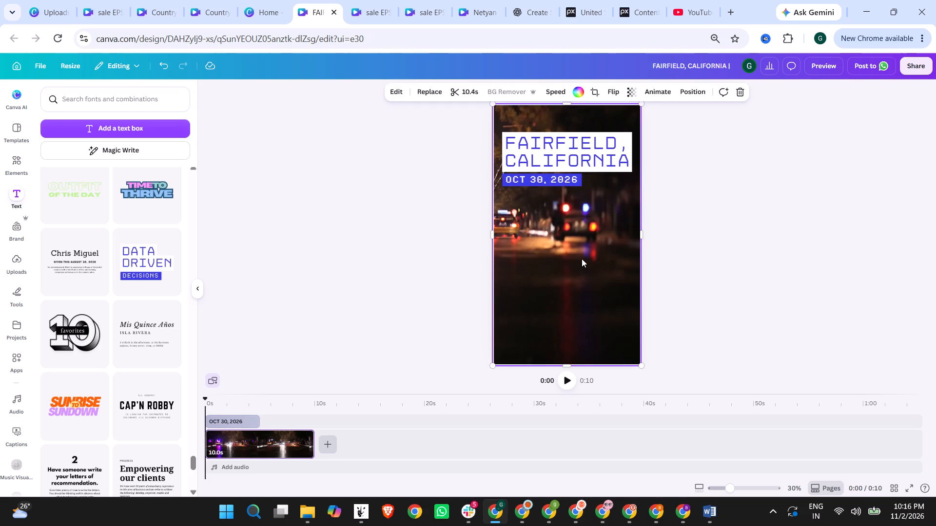
{"action": "double_click", "coordinate": [586, 261]}
{"action": "left_click", "coordinate": [799, 225]}
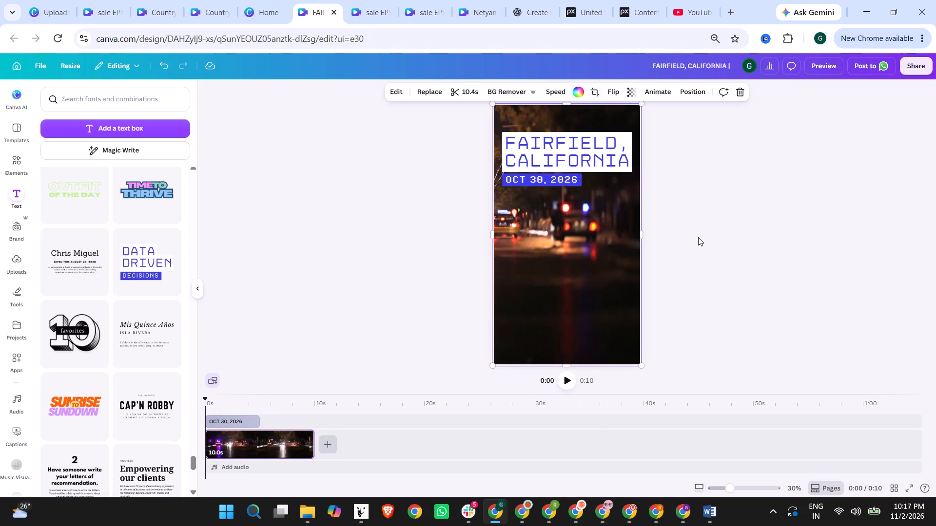
{"action": "left_click", "coordinate": [573, 156]}
{"action": "left_click_drag", "start_coordinate": [564, 158], "coordinate": [570, 158]}
{"action": "left_click", "coordinate": [681, 160]}
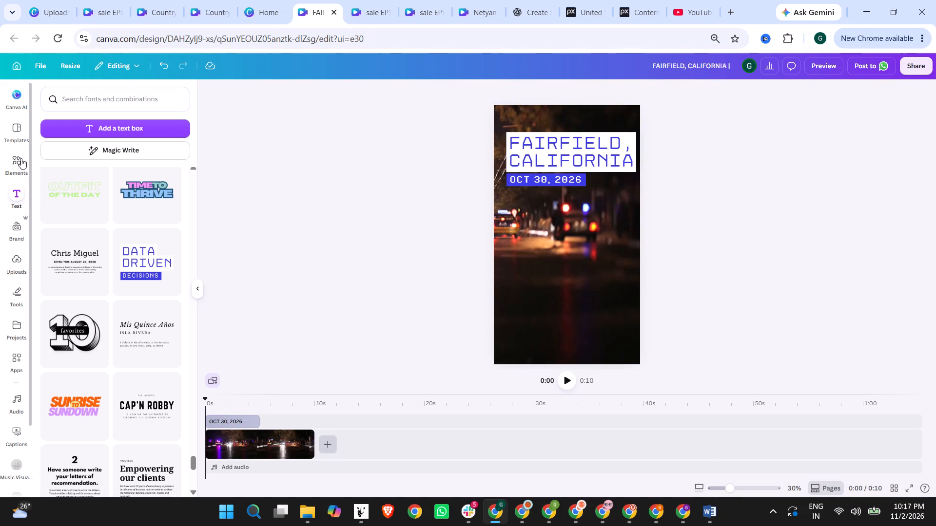
Clear the "police cars in a location" element search and add a plain solid line from the shapes category.
{"action": "left_click", "coordinate": [14, 162]}
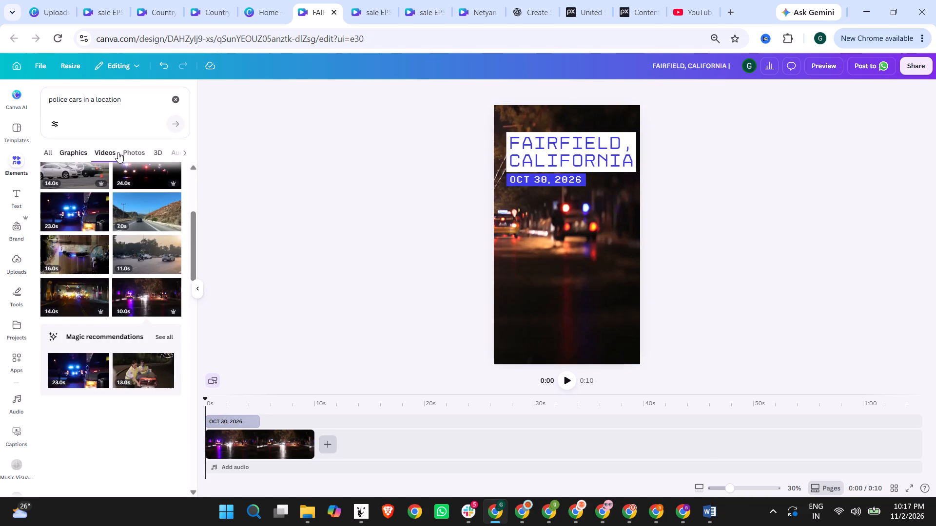
{"action": "left_click", "coordinate": [50, 151]}
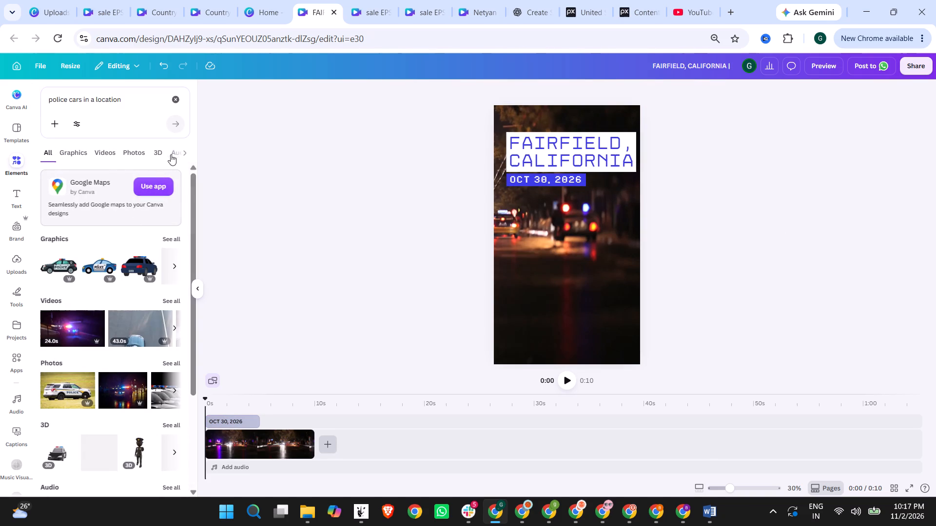
{"action": "left_click", "coordinate": [175, 100]}
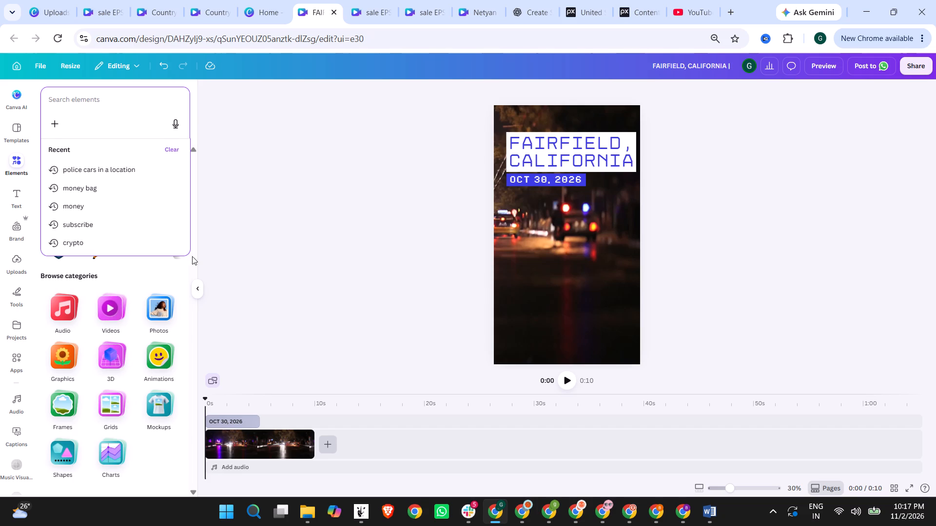
{"action": "left_click", "coordinate": [170, 276]}
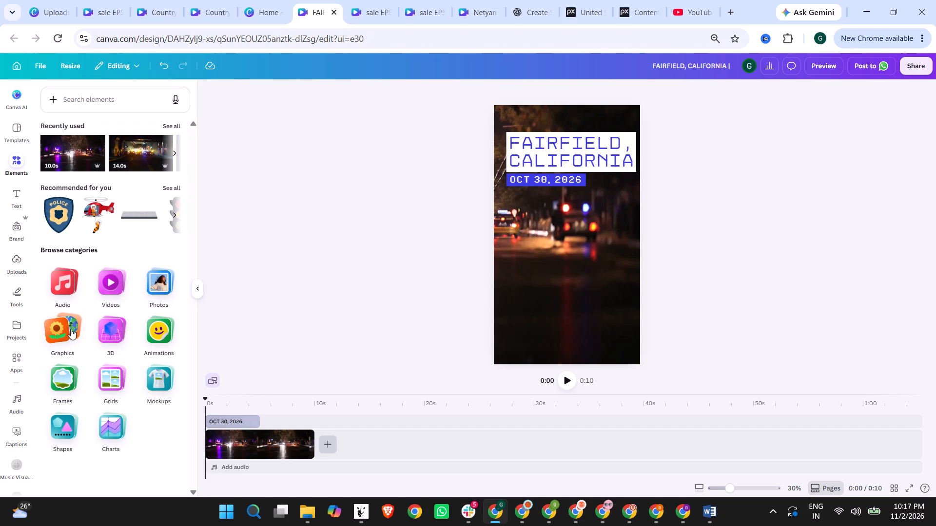
{"action": "left_click", "coordinate": [62, 429]}
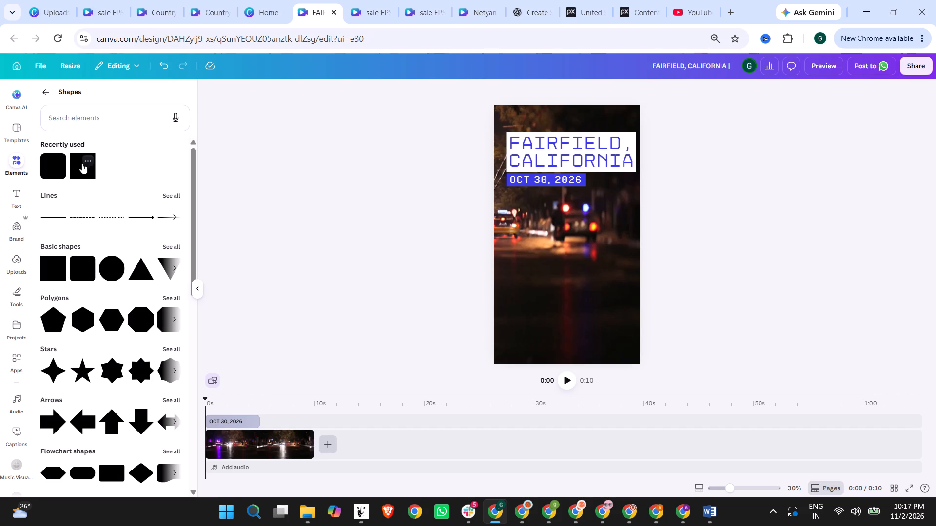
{"action": "left_click", "coordinate": [54, 217]}
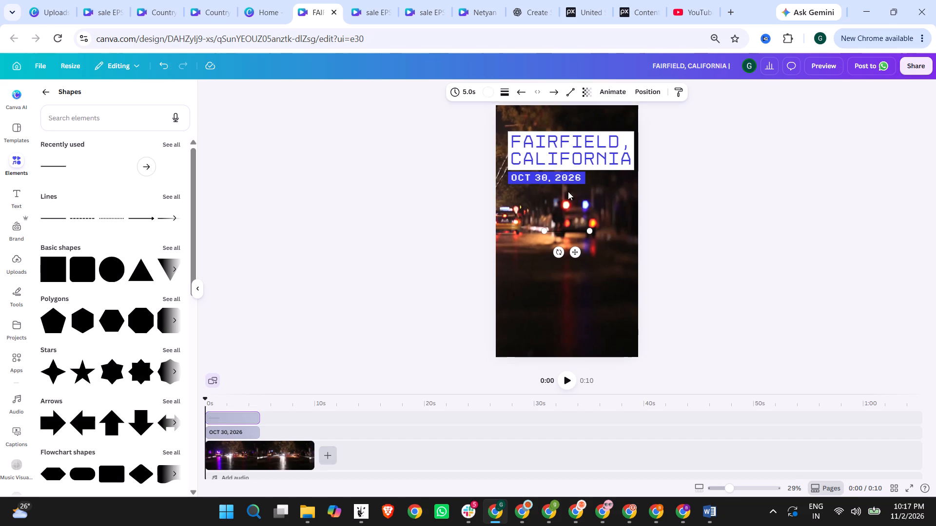
Move the black line up to just beneath the OCT 30, 2026 label.
{"action": "left_click_drag", "start_coordinate": [501, 131], "coordinate": [506, 194]}
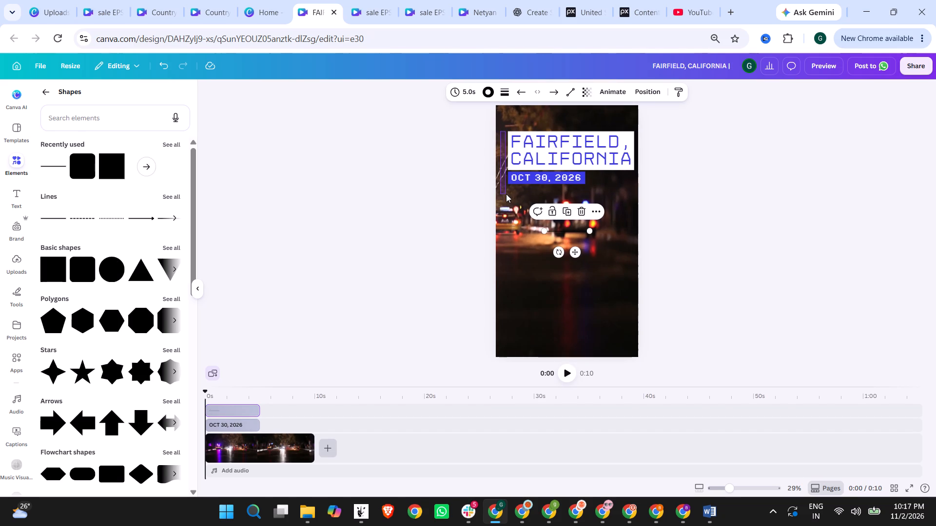
{"action": "left_click_drag", "start_coordinate": [506, 194], "coordinate": [506, 190]}
{"action": "left_click", "coordinate": [424, 201]}
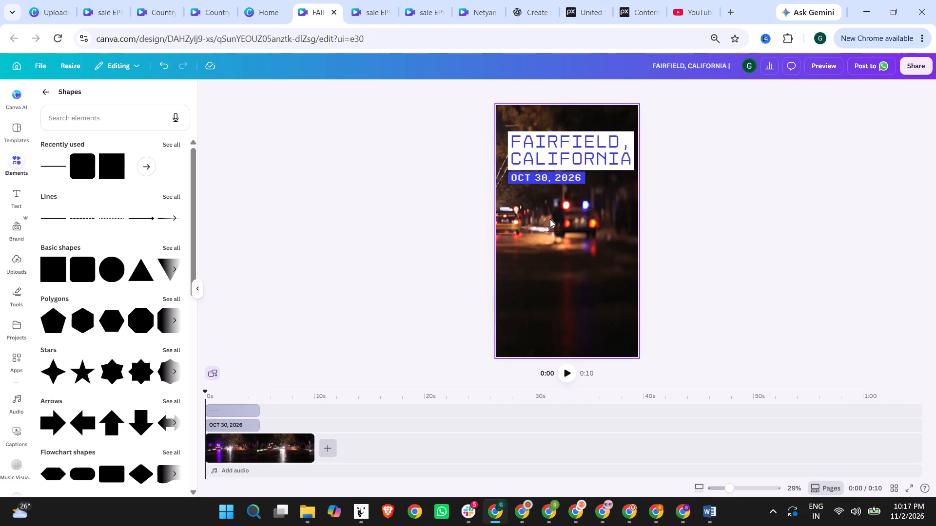
{"action": "left_click_drag", "start_coordinate": [547, 227], "coordinate": [516, 191]}
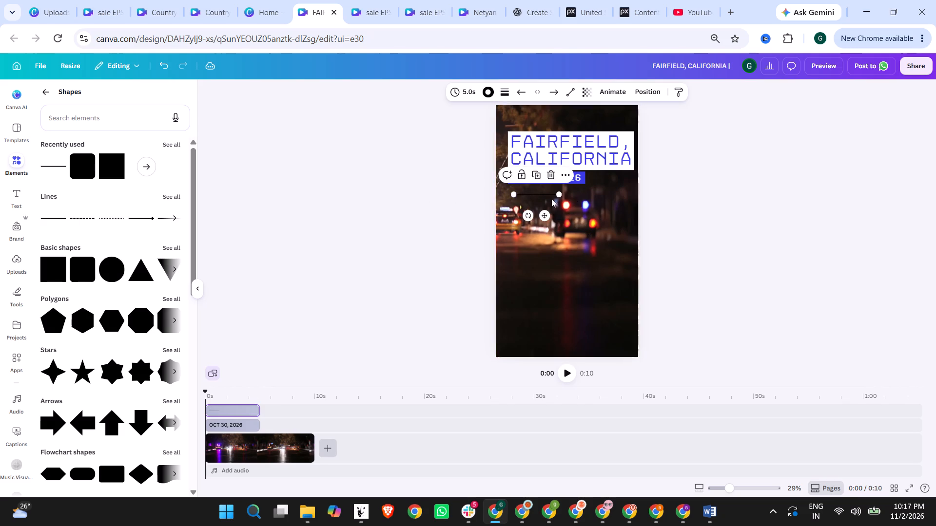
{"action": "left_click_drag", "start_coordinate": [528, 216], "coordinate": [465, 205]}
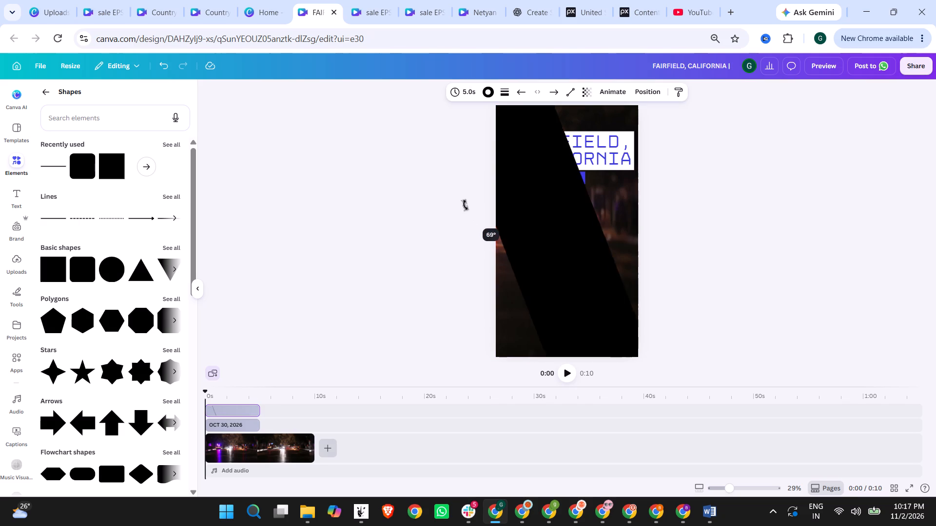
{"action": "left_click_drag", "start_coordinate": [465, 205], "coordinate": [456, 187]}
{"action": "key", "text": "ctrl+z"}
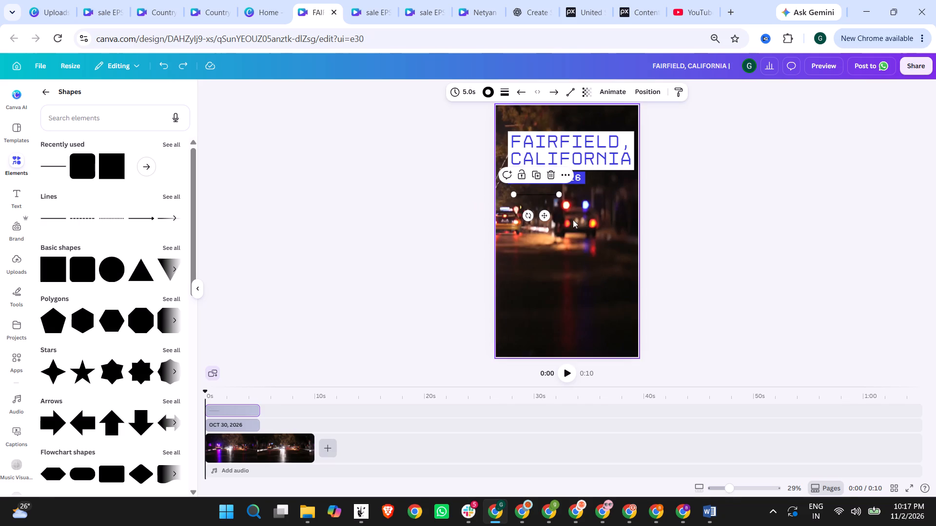
Rotate the line to vertical and place it along the left edge of the Fairfield, California text group.
{"action": "left_click_drag", "start_coordinate": [527, 213], "coordinate": [510, 233]}
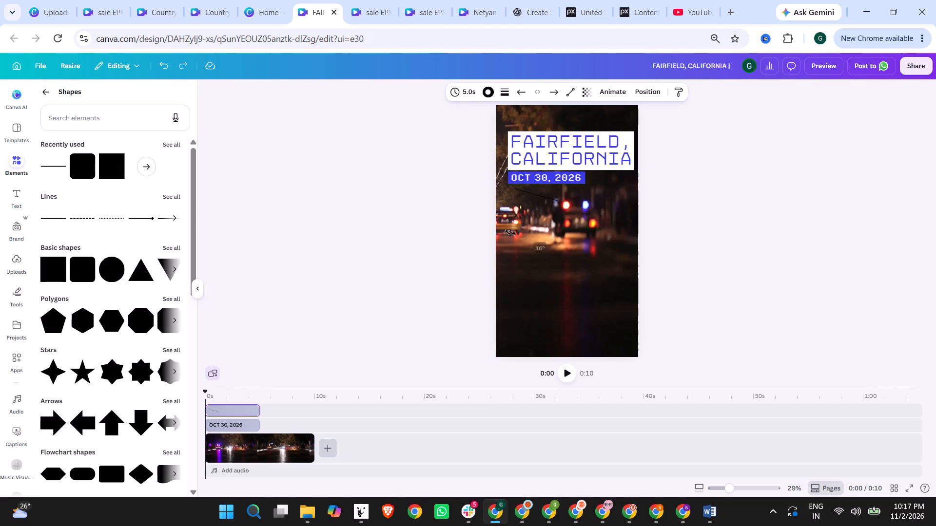
{"action": "left_click_drag", "start_coordinate": [510, 233], "coordinate": [453, 189]}
{"action": "left_click_drag", "start_coordinate": [453, 189], "coordinate": [463, 184]}
{"action": "left_click", "coordinate": [811, 188]}
{"action": "left_click_drag", "start_coordinate": [539, 193], "coordinate": [516, 183]}
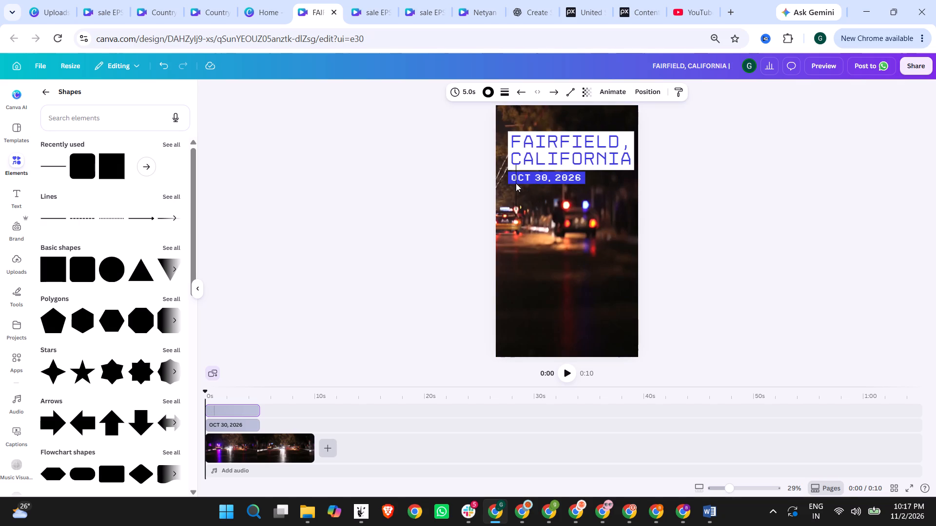
{"action": "left_click_drag", "start_coordinate": [516, 183], "coordinate": [504, 151]}
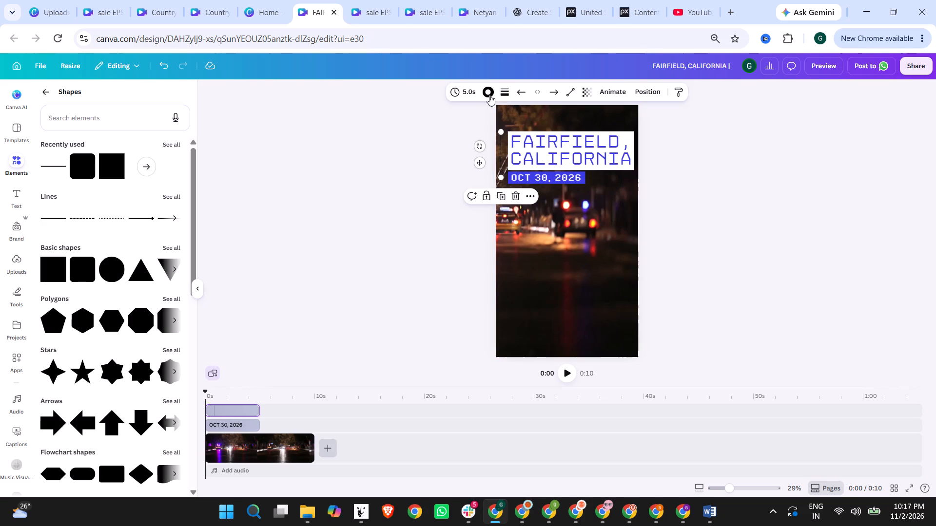
Thicken the vertical line to a stroke weight of 25, colour it white and shift it slightly down beside the heading.
{"action": "left_click", "coordinate": [500, 91]}
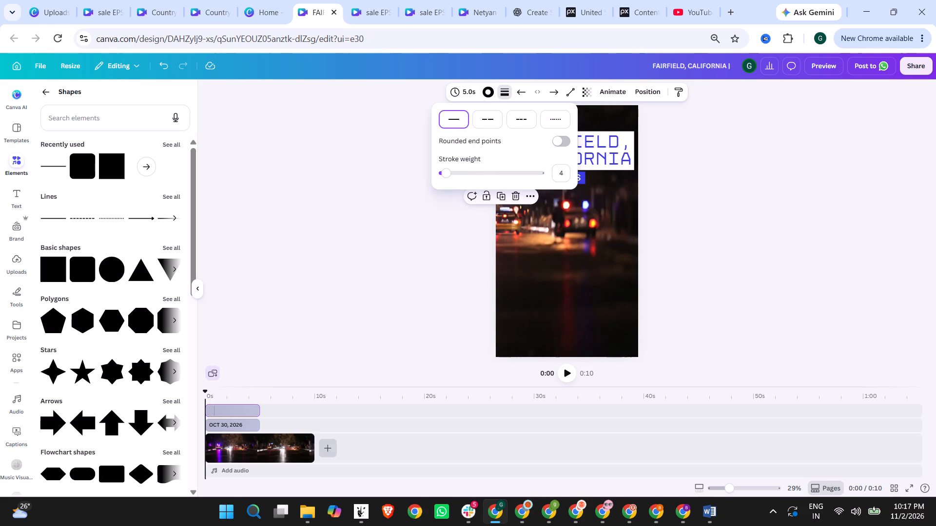
{"action": "left_click_drag", "start_coordinate": [448, 172], "coordinate": [467, 173]}
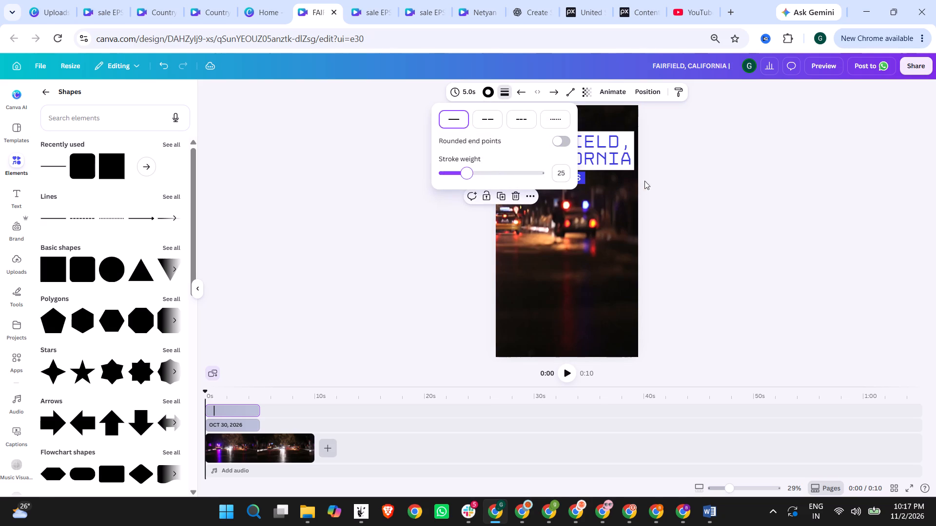
{"action": "left_click", "coordinate": [644, 181]}
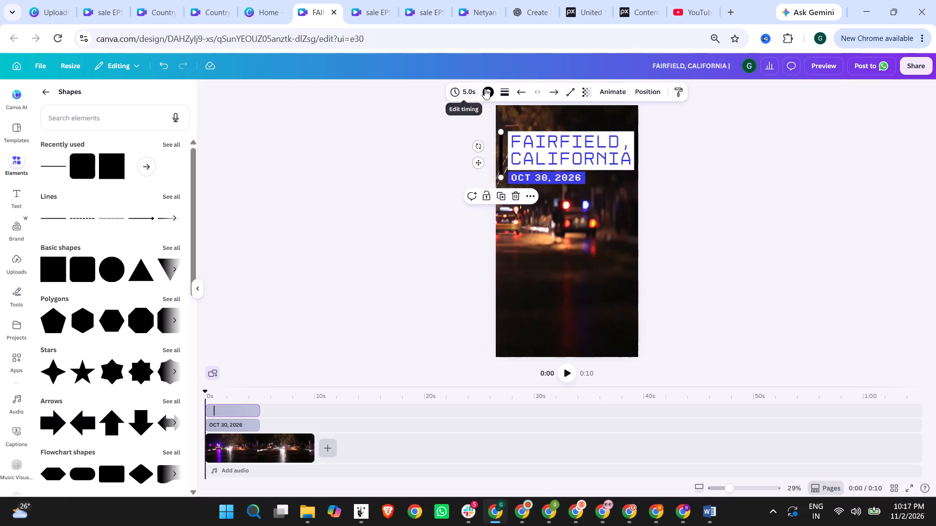
{"action": "left_click", "coordinate": [487, 89]}
{"action": "left_click", "coordinate": [74, 191]}
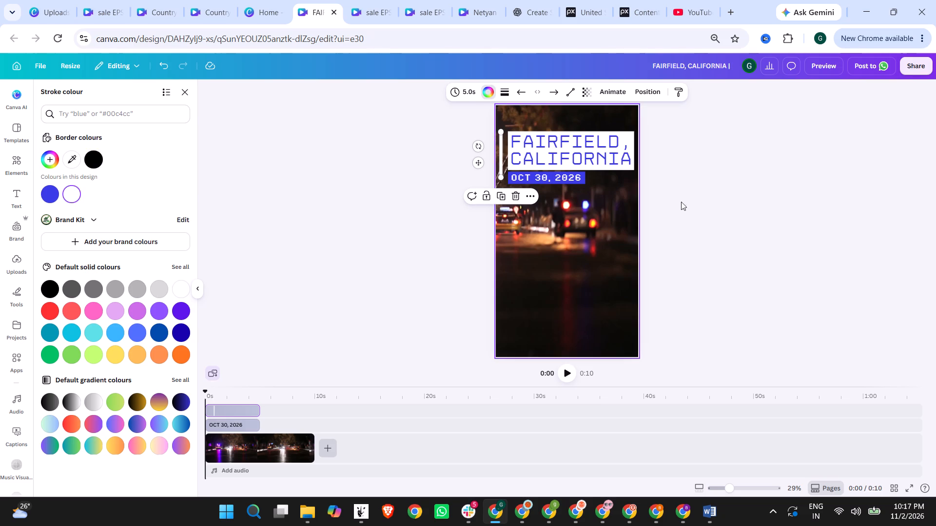
{"action": "left_click", "coordinate": [722, 202]}
{"action": "left_click", "coordinate": [479, 152]}
{"action": "left_click", "coordinate": [443, 160]}
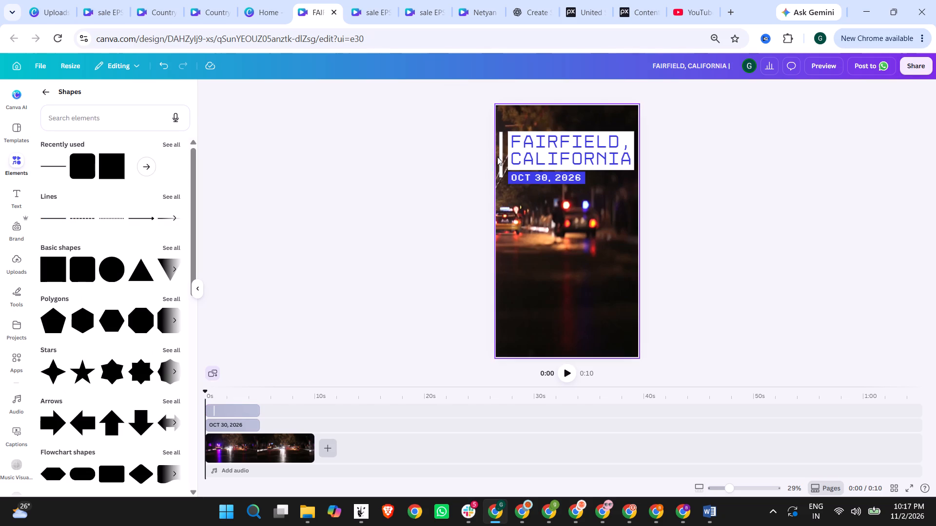
{"action": "left_click", "coordinate": [501, 157]}
{"action": "left_click", "coordinate": [739, 161]}
Apply the Wipe animation to the Fairfield, California text group.
{"action": "left_click", "coordinate": [556, 145]}
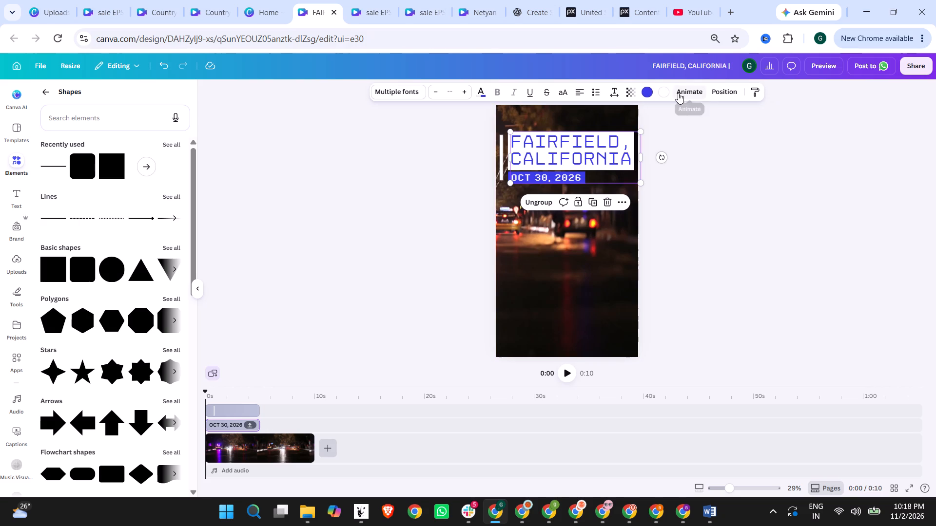
{"action": "left_click", "coordinate": [678, 93]}
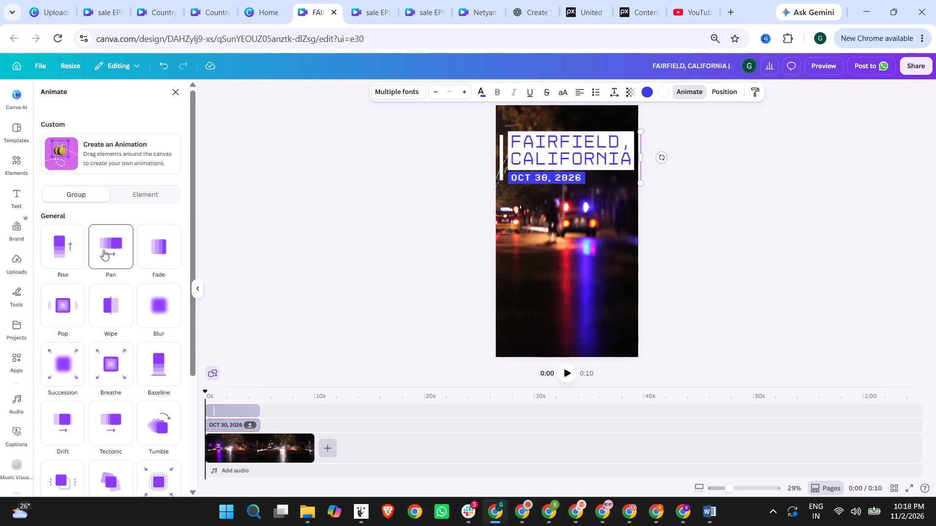
{"action": "left_click", "coordinate": [115, 314]}
Apply the Rise animation to the white vertical line and try its speeds, settling on Medium.
{"action": "left_click", "coordinate": [501, 158]}
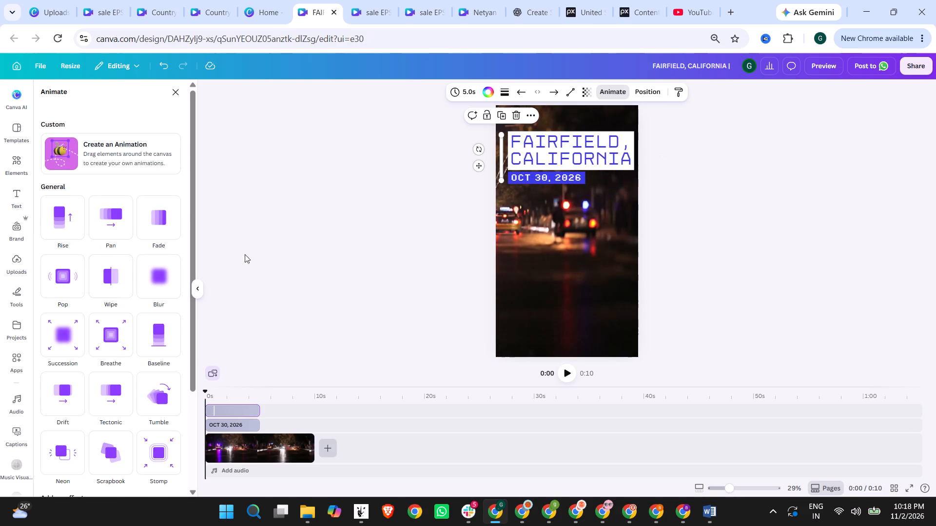
{"action": "left_click", "coordinate": [77, 221]}
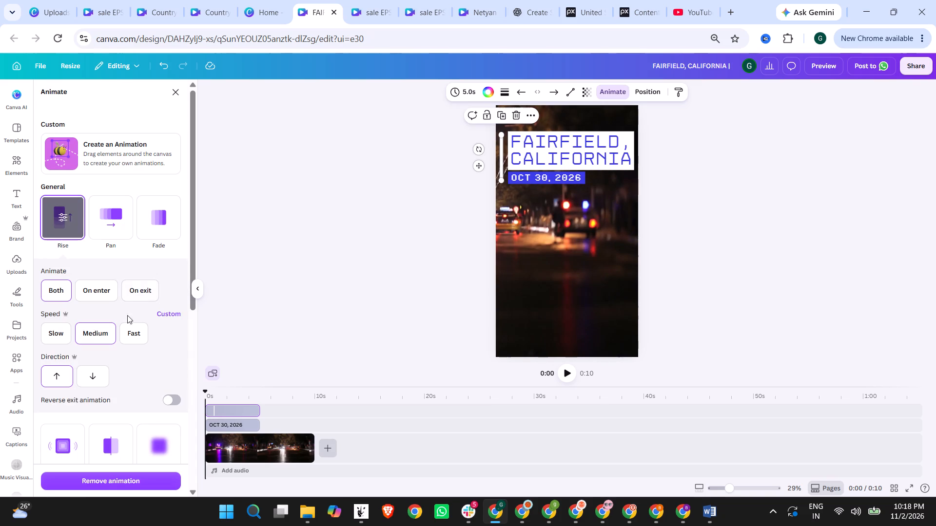
{"action": "left_click", "coordinate": [57, 337]}
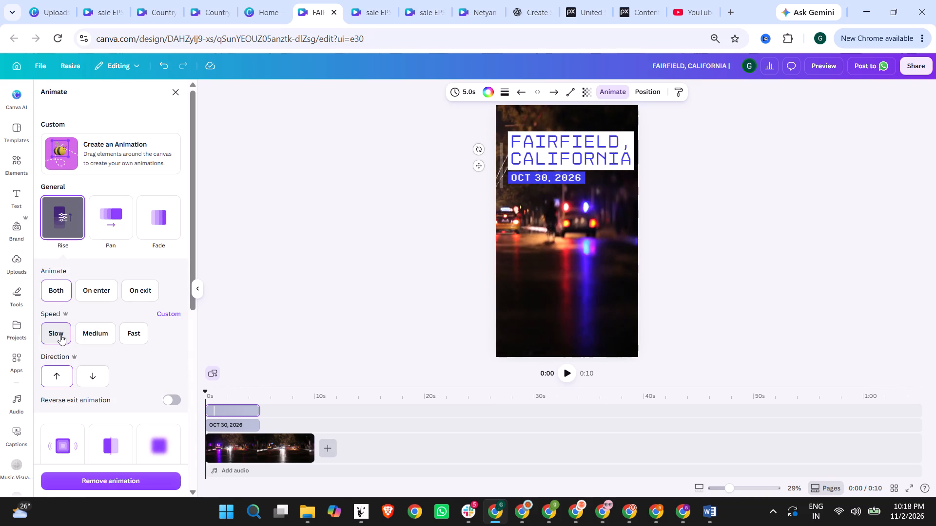
{"action": "left_click", "coordinate": [134, 328]}
{"action": "left_click", "coordinate": [105, 328]}
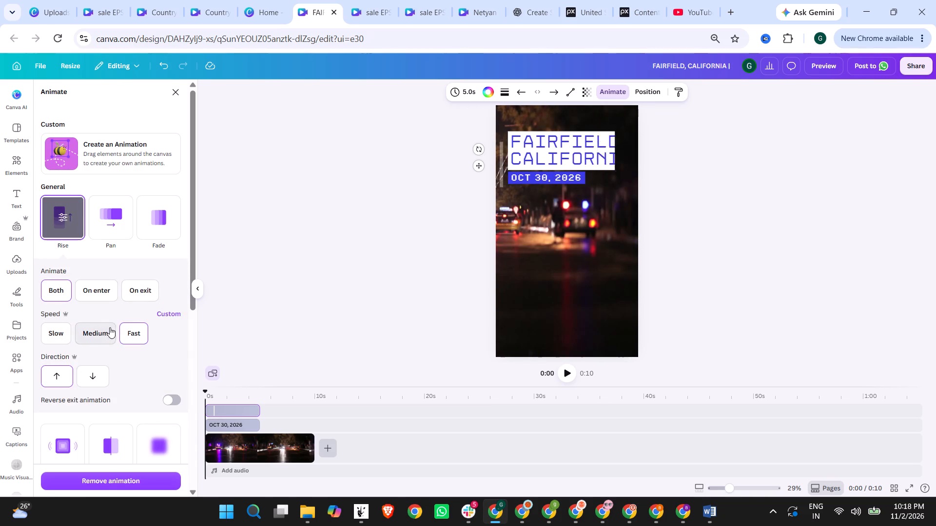
{"action": "scroll", "coordinate": [168, 333], "scroll_direction": "down", "scroll_amount": 3}
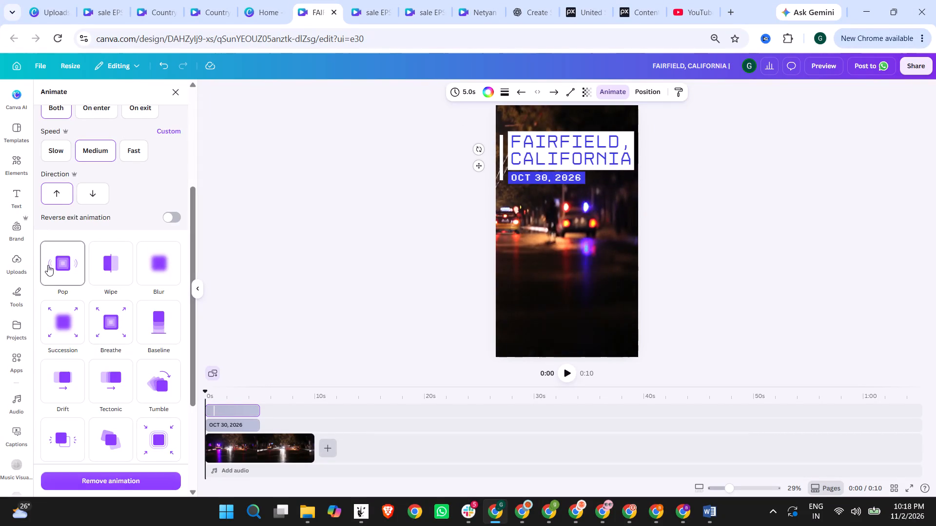
{"action": "scroll", "coordinate": [95, 282], "scroll_direction": "up", "scroll_amount": 5}
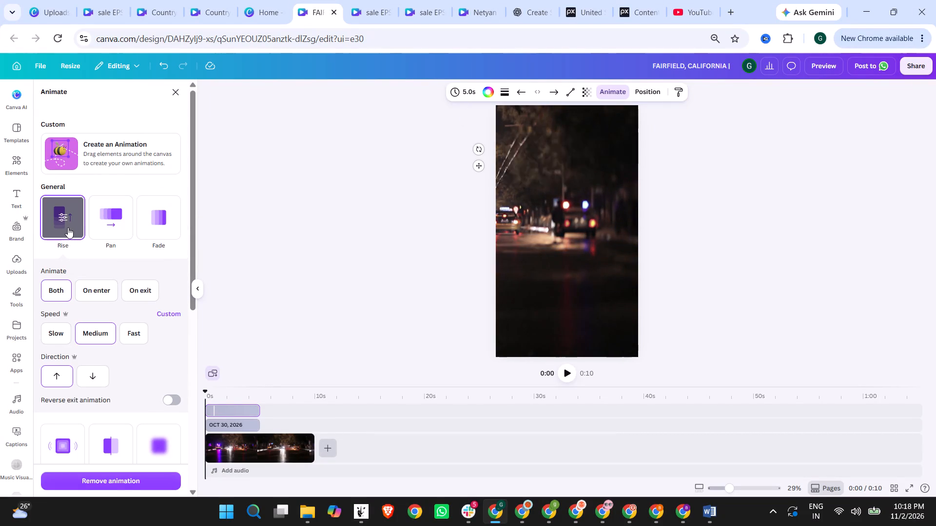
{"action": "left_click", "coordinate": [311, 220]}
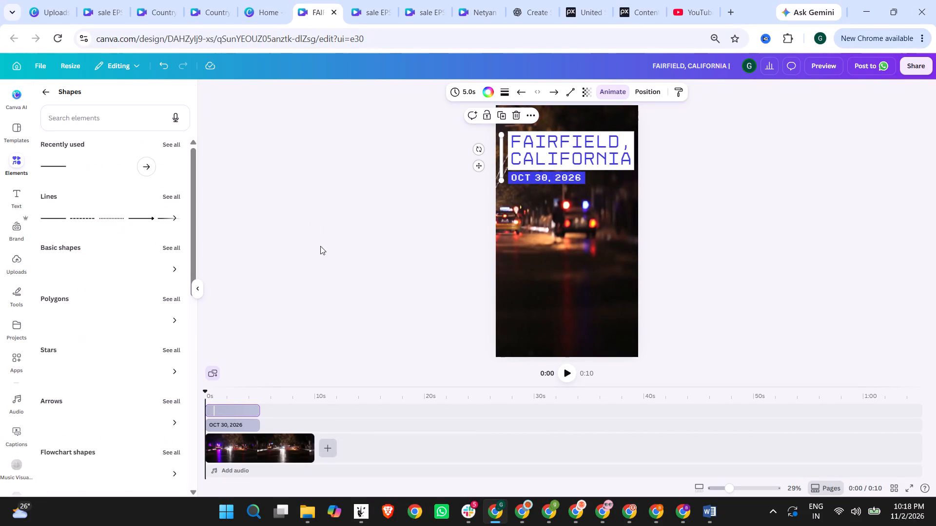
{"action": "left_click", "coordinate": [804, 255]}
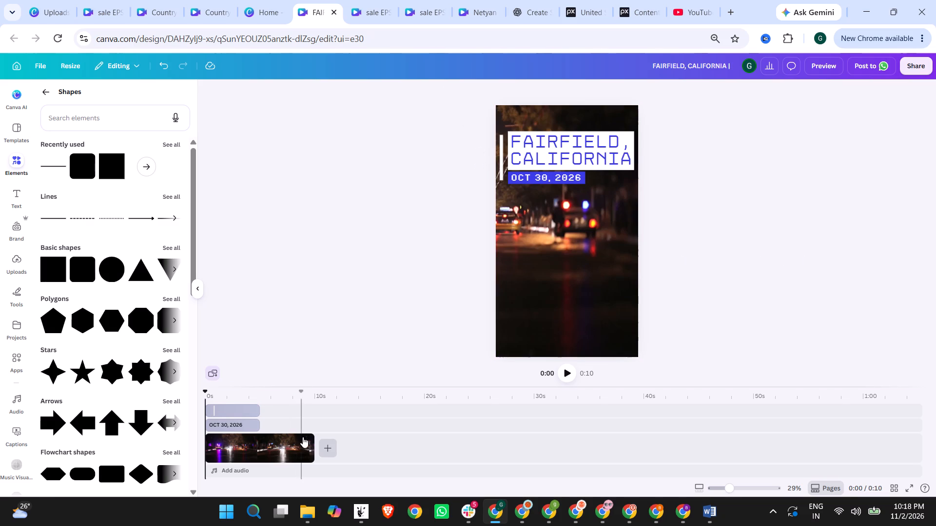
Trim the end of the police car video clip to a length of 5.0 s.
{"action": "left_click", "coordinate": [283, 444]}
{"action": "left_click_drag", "start_coordinate": [311, 446], "coordinate": [264, 445]}
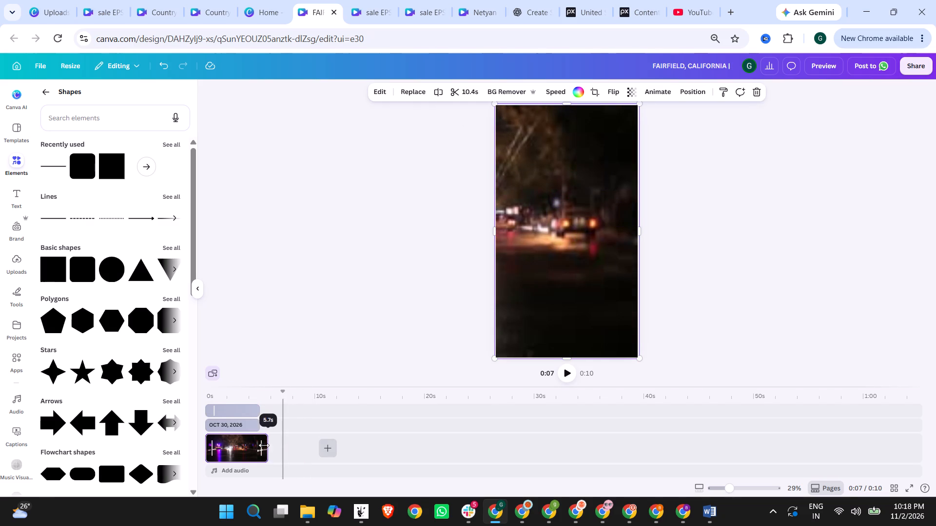
{"action": "left_click_drag", "start_coordinate": [264, 445], "coordinate": [258, 445]}
Trim the start of the vertical line's timeline bar so that it lasts about 4.2 s.
{"action": "left_click", "coordinate": [233, 411]}
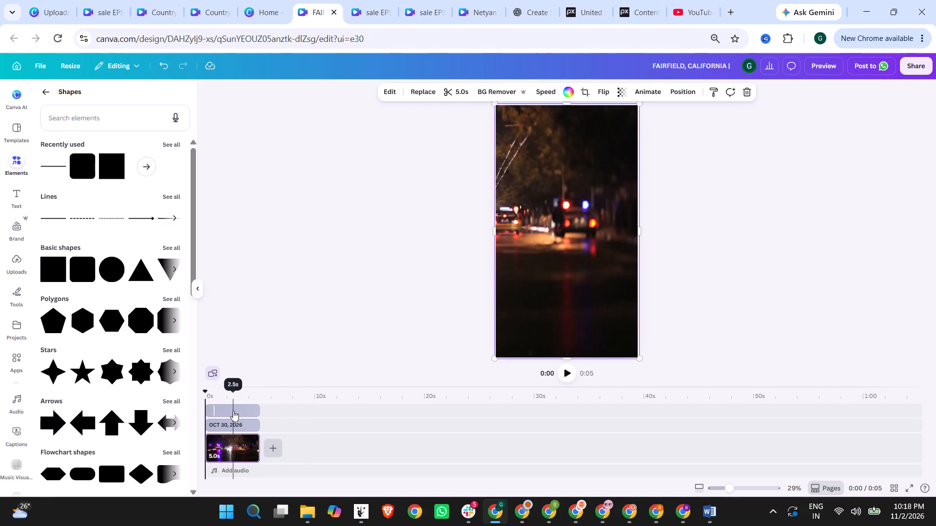
{"action": "left_click_drag", "start_coordinate": [207, 410], "coordinate": [216, 410]}
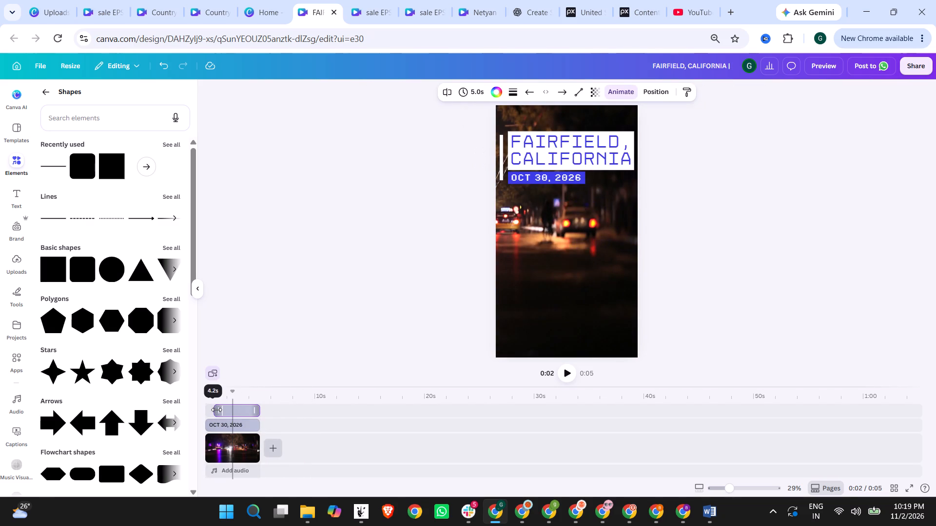
{"action": "left_click_drag", "start_coordinate": [216, 410], "coordinate": [214, 410]}
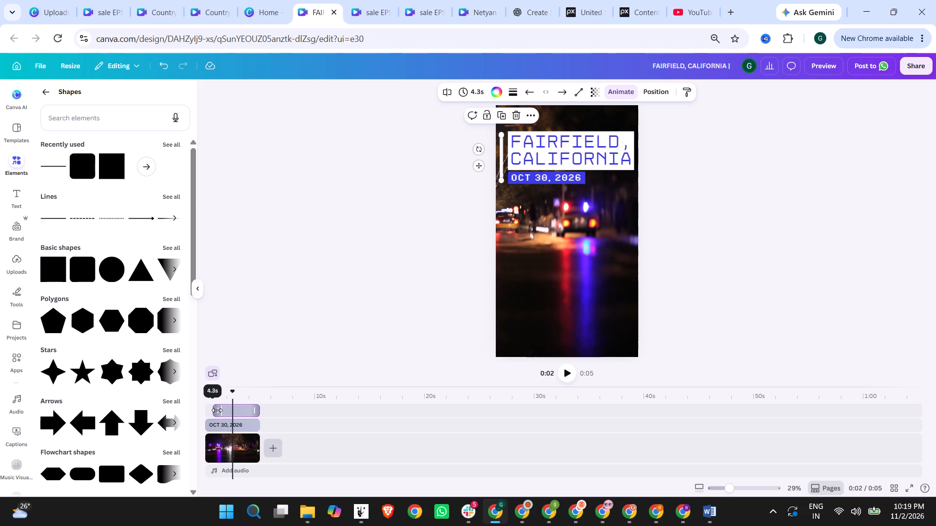
{"action": "left_click", "coordinate": [247, 456]}
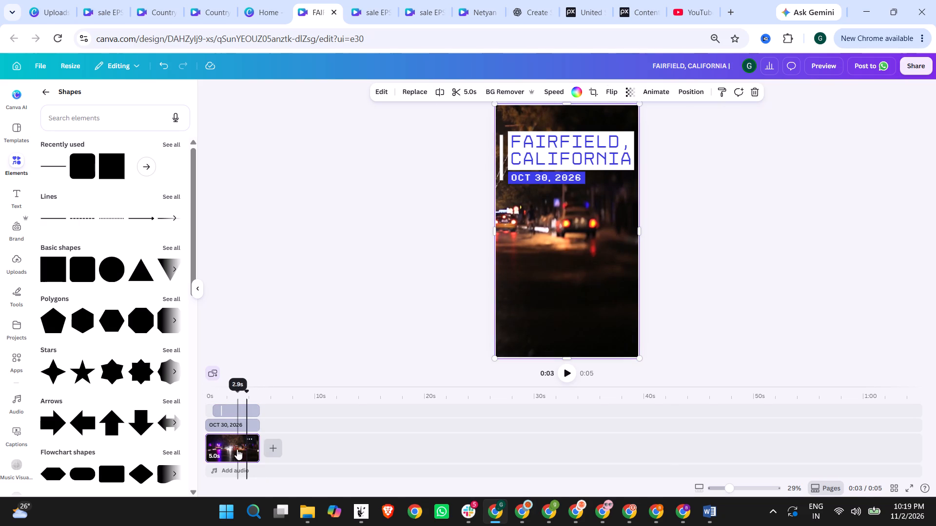
{"action": "left_click", "coordinate": [216, 410]}
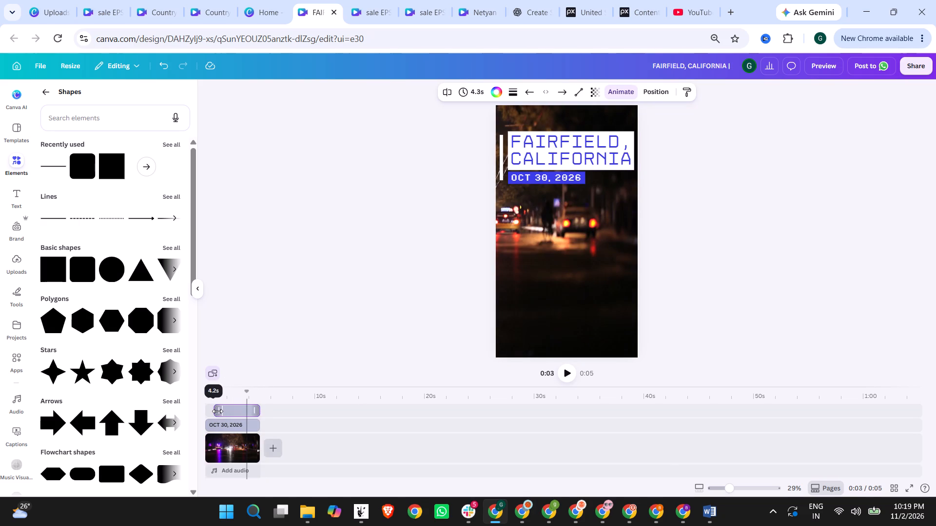
Trim the start of the text group's timeline bar to match the start of the vertical line.
{"action": "left_click", "coordinate": [211, 425]}
{"action": "left_click_drag", "start_coordinate": [211, 425], "coordinate": [216, 424]}
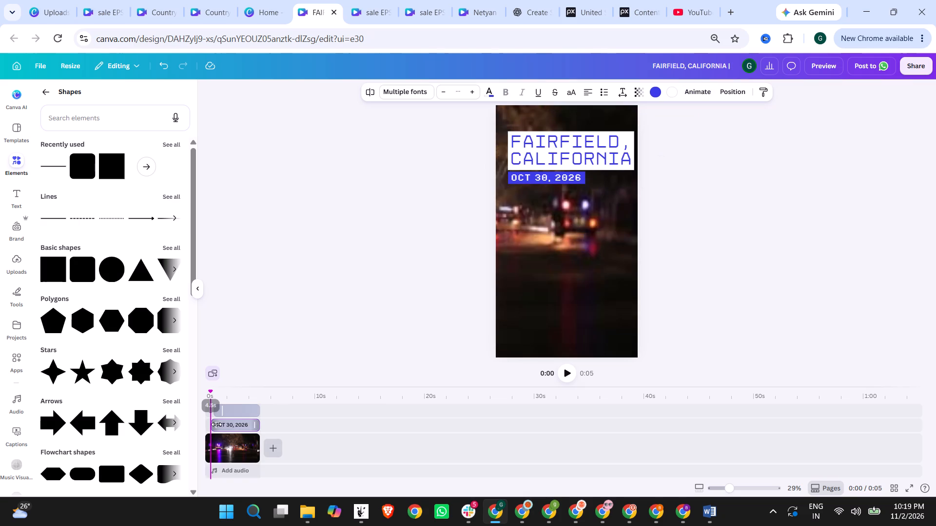
{"action": "left_click_drag", "start_coordinate": [216, 424], "coordinate": [219, 424]}
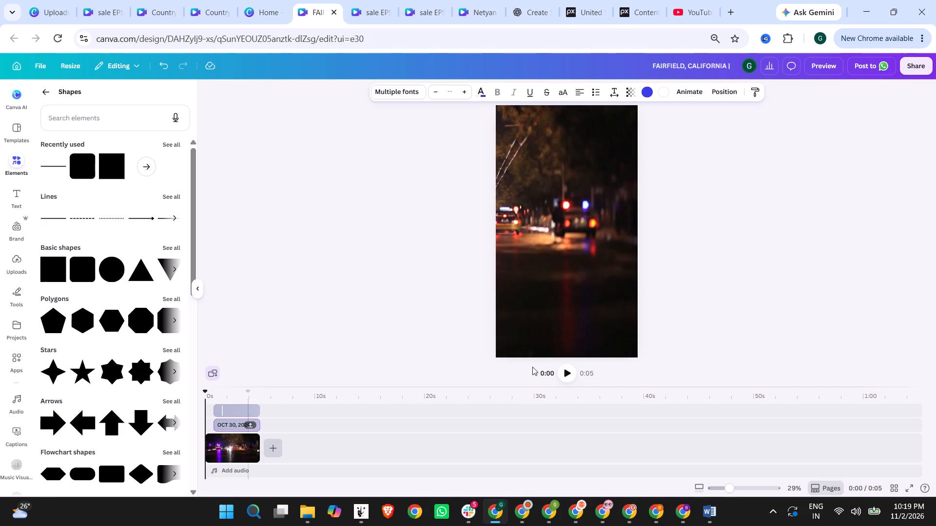
Play the reel from the start to check the entrance timing of the heading and vertical line.
{"action": "left_click", "coordinate": [563, 375]}
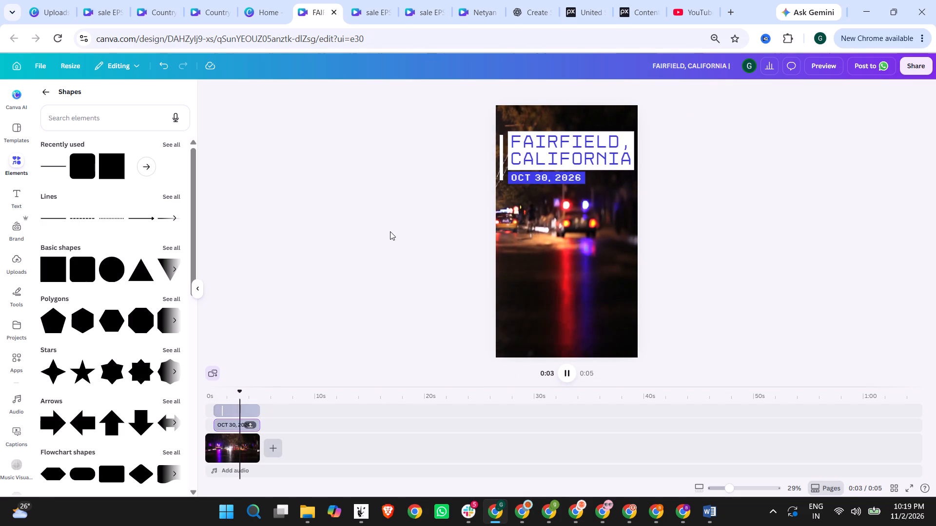
{"action": "left_click", "coordinate": [19, 157]}
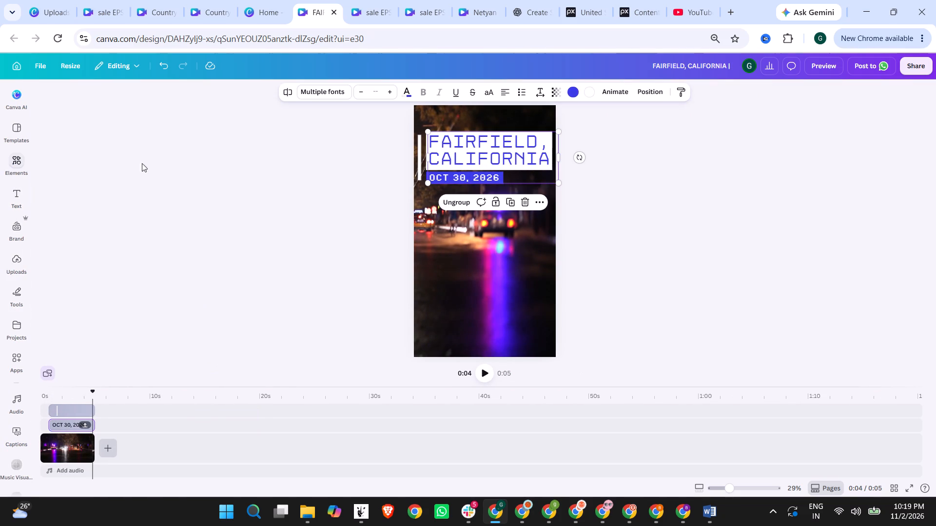
Play the reel from the start to review the heading and vertical line animation over the police car clip.
{"action": "left_click", "coordinate": [20, 155]}
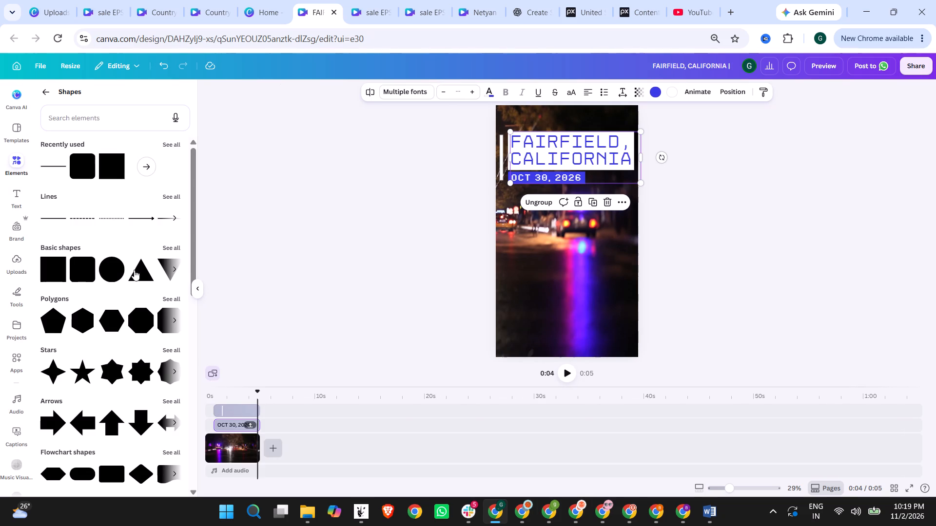
{"action": "left_click", "coordinate": [207, 395]}
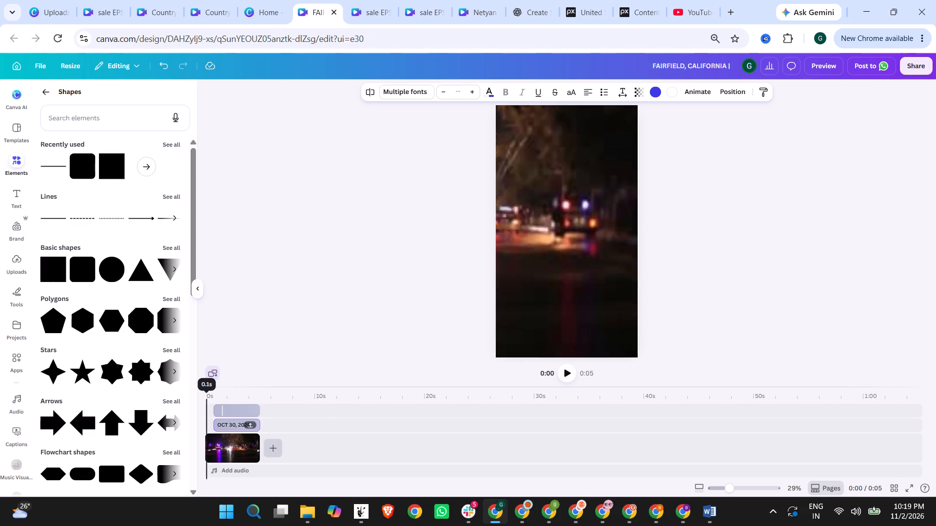
{"action": "left_click", "coordinate": [569, 372]}
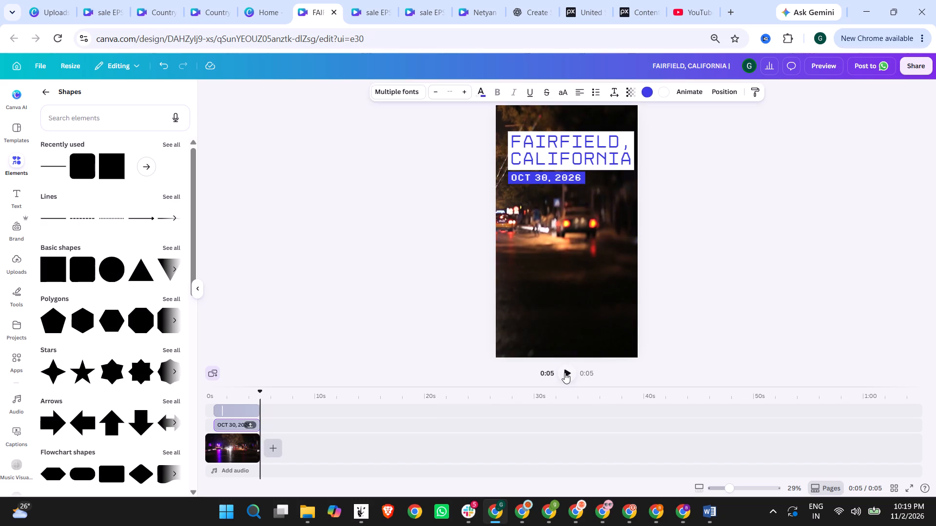
{"action": "left_click", "coordinate": [565, 373]}
{"action": "left_click", "coordinate": [565, 373]}
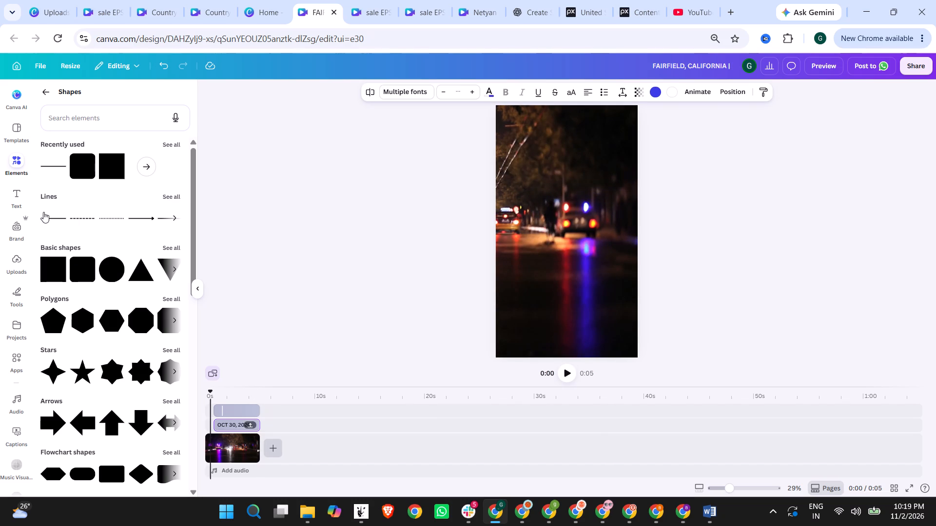
Open the audio category of the elements library and preview the recently used suspense track.
{"action": "left_click", "coordinate": [52, 94]}
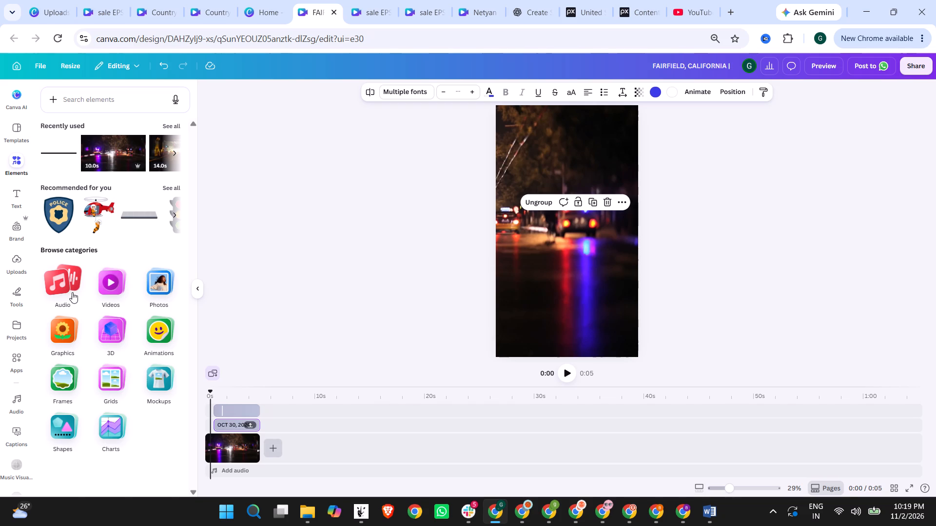
{"action": "left_click", "coordinate": [72, 291]}
{"action": "scroll", "coordinate": [87, 311], "scroll_direction": "down", "scroll_amount": 3}
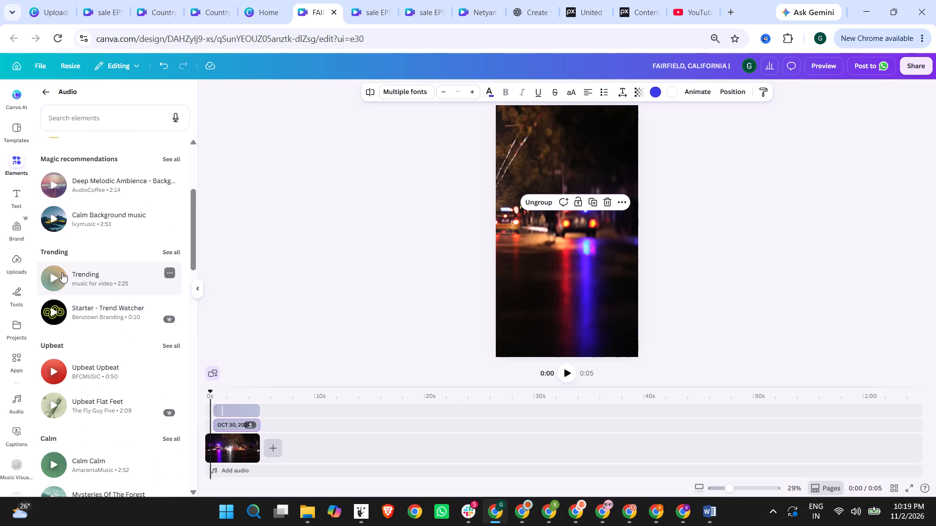
{"action": "scroll", "coordinate": [59, 279], "scroll_direction": "down", "scroll_amount": 6}
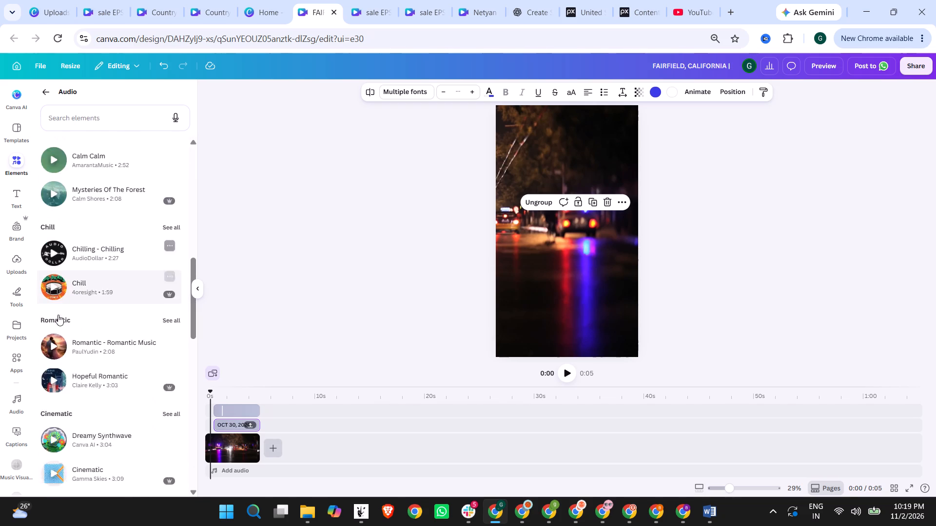
{"action": "scroll", "coordinate": [109, 322], "scroll_direction": "up", "scroll_amount": 8}
{"action": "left_click", "coordinate": [44, 238]}
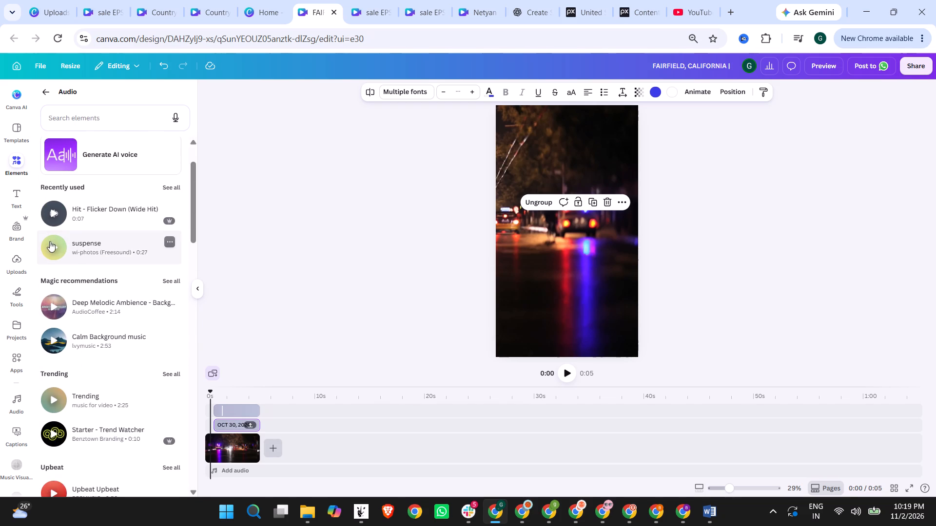
{"action": "left_click", "coordinate": [63, 251]}
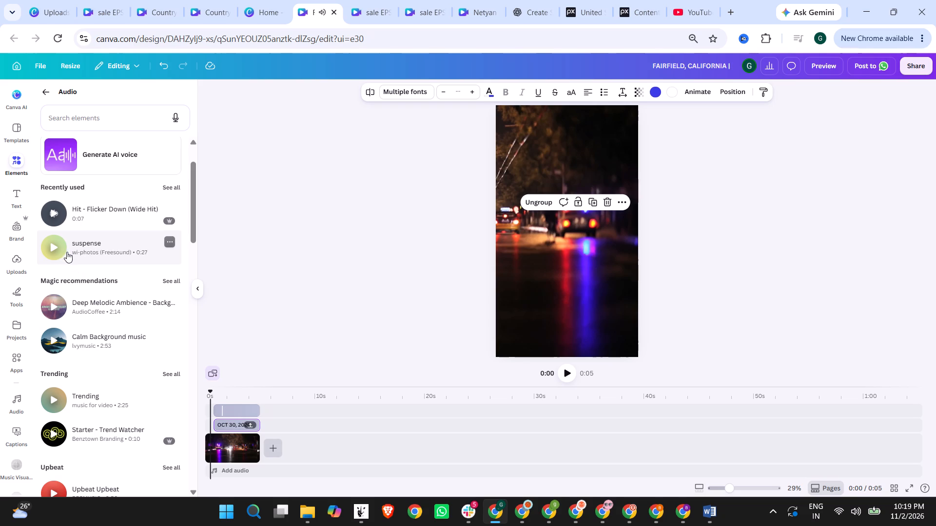
{"action": "left_click", "coordinate": [58, 270]}
{"action": "left_click", "coordinate": [60, 243]}
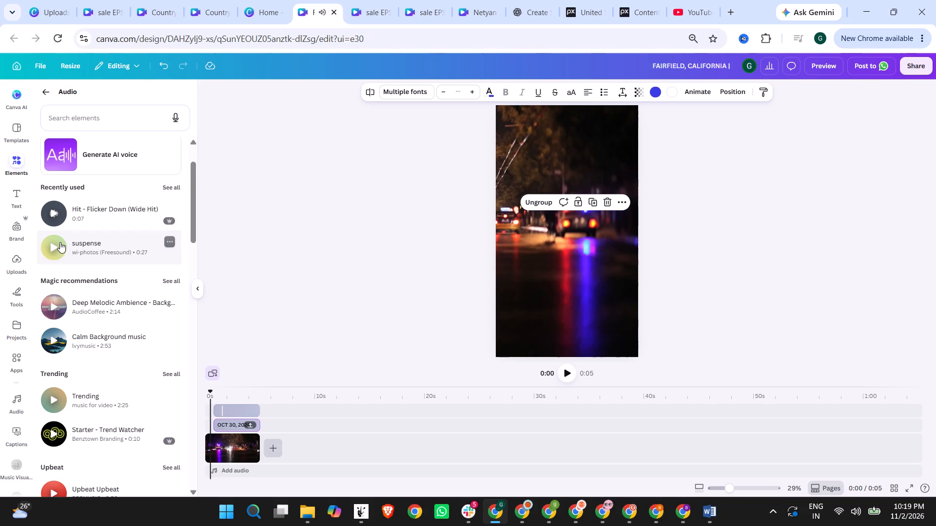
{"action": "left_click", "coordinate": [60, 242]}
Browse the audio categories down to the sound effects for fitting background music.
{"action": "scroll", "coordinate": [58, 332], "scroll_direction": "down", "scroll_amount": 3}
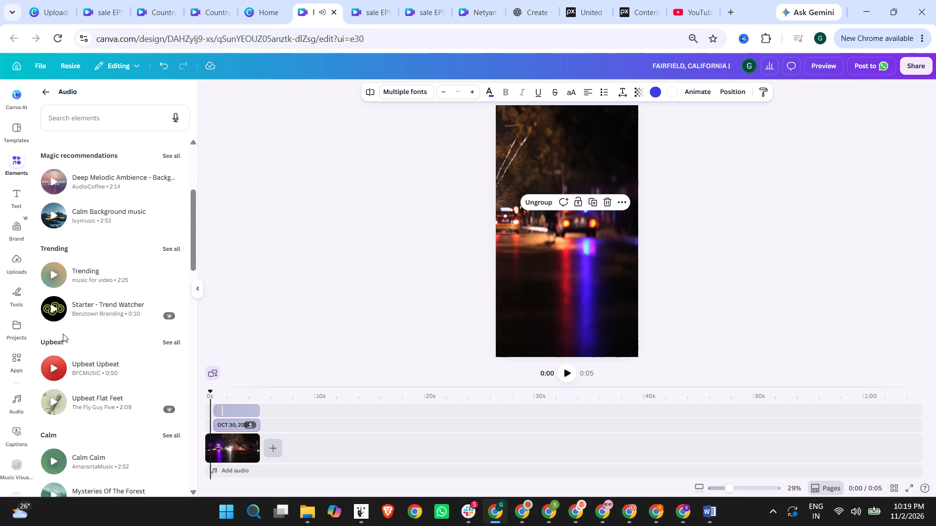
{"action": "scroll", "coordinate": [63, 334], "scroll_direction": "down", "scroll_amount": 4}
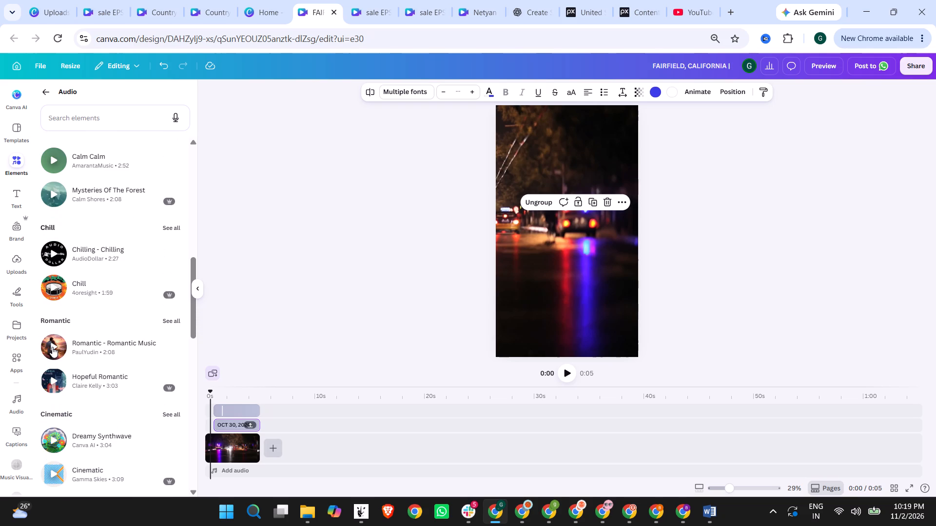
{"action": "scroll", "coordinate": [52, 356], "scroll_direction": "down", "scroll_amount": 6}
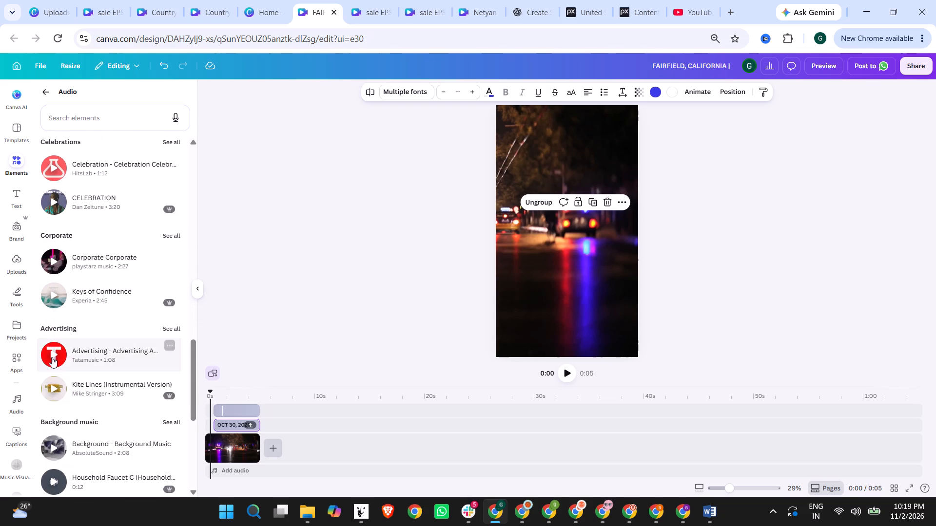
{"action": "scroll", "coordinate": [52, 357], "scroll_direction": "down", "scroll_amount": 10}
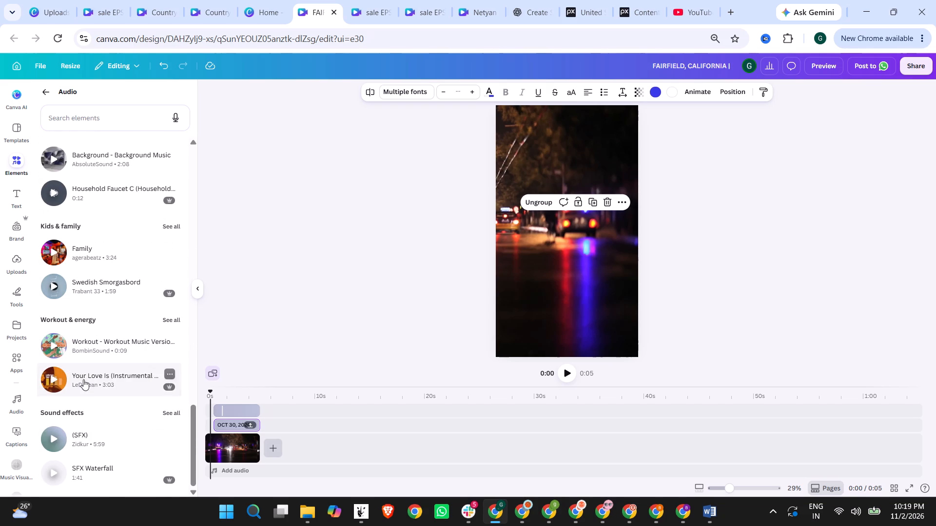
{"action": "scroll", "coordinate": [53, 369], "scroll_direction": "up", "scroll_amount": 20}
{"action": "scroll", "coordinate": [53, 369], "scroll_direction": "up", "scroll_amount": 7}
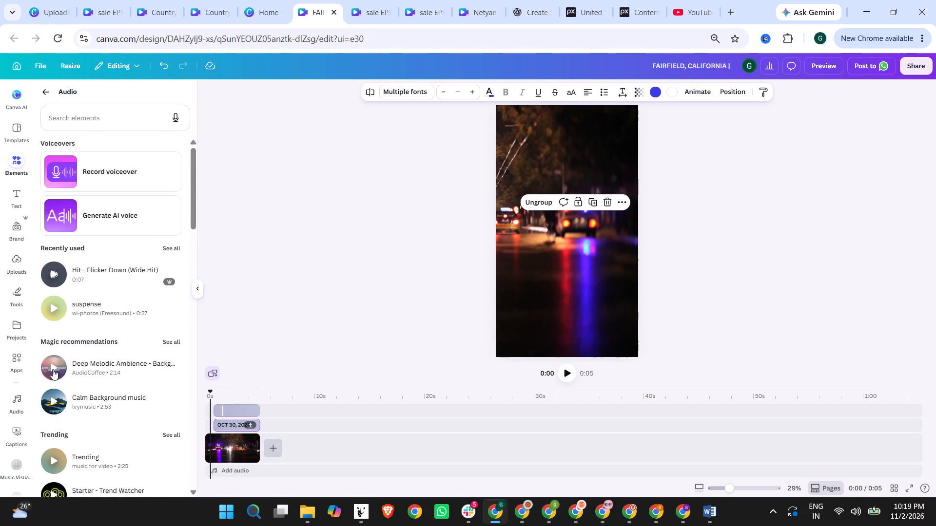
Preview the Hit - Flicker Down, Deep Melodic Ambience, Calm Background music and Trending tracks.
{"action": "left_click", "coordinate": [57, 276]}
{"action": "left_click", "coordinate": [50, 373]}
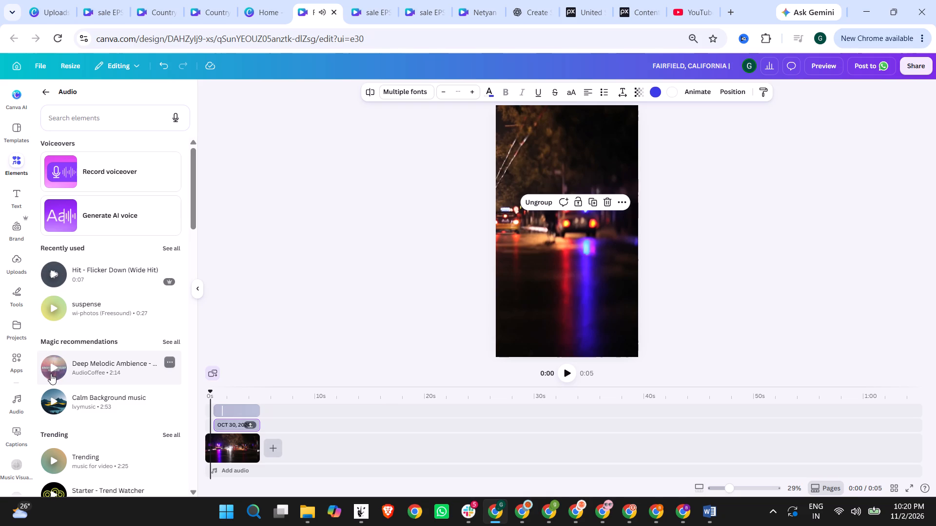
{"action": "left_click", "coordinate": [53, 421]}
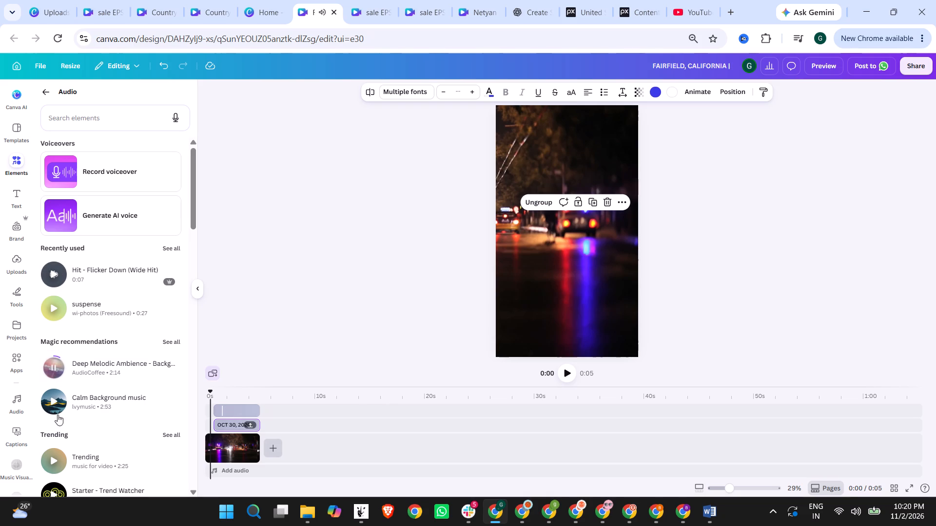
{"action": "left_click", "coordinate": [60, 403]}
{"action": "scroll", "coordinate": [104, 340], "scroll_direction": "down", "scroll_amount": 2}
{"action": "left_click", "coordinate": [50, 334]}
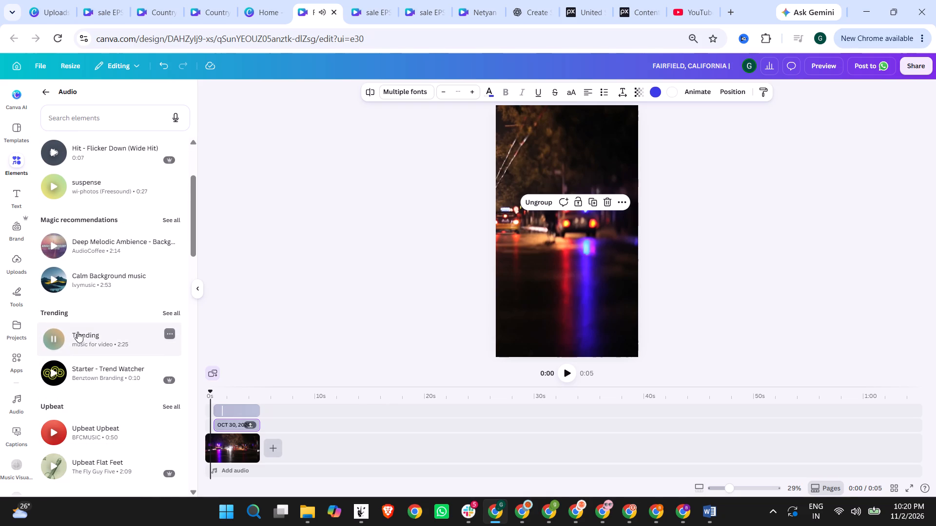
{"action": "left_click", "coordinate": [57, 348]}
{"action": "left_click", "coordinate": [57, 282]}
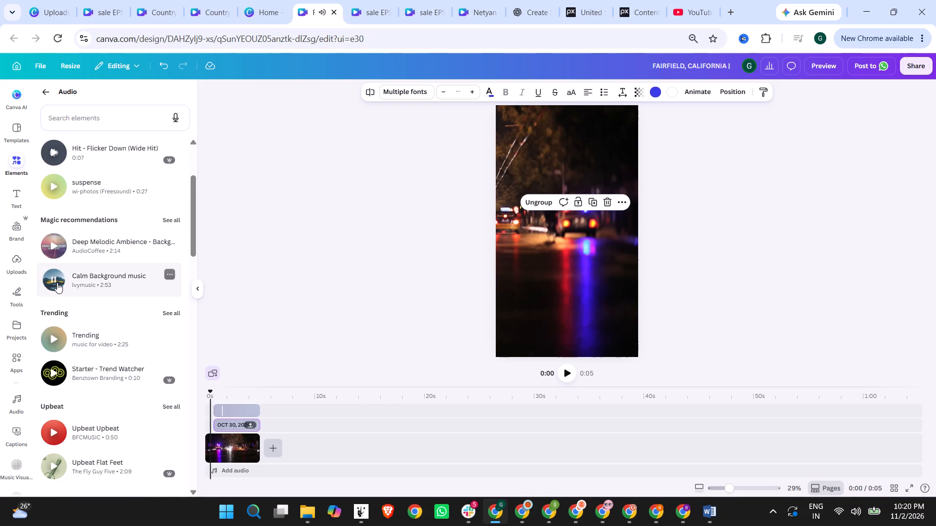
{"action": "left_click", "coordinate": [57, 282]}
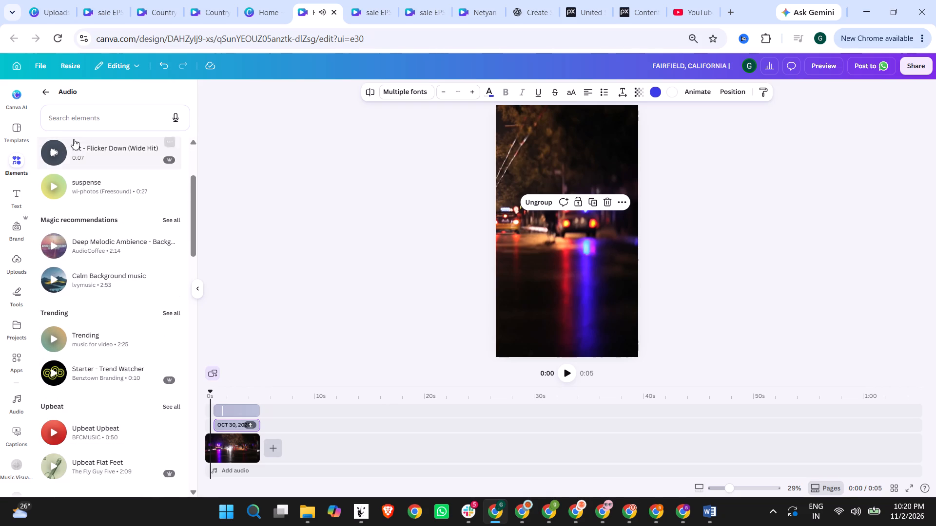
Search the audio library for suspense and preview the Suspense track by leberch.
{"action": "left_click", "coordinate": [76, 118]}
{"action": "type", "text": "sy"}
{"action": "key", "text": "BackSpace"}
{"action": "type", "text": "uspense"}
{"action": "key", "text": "Return"}
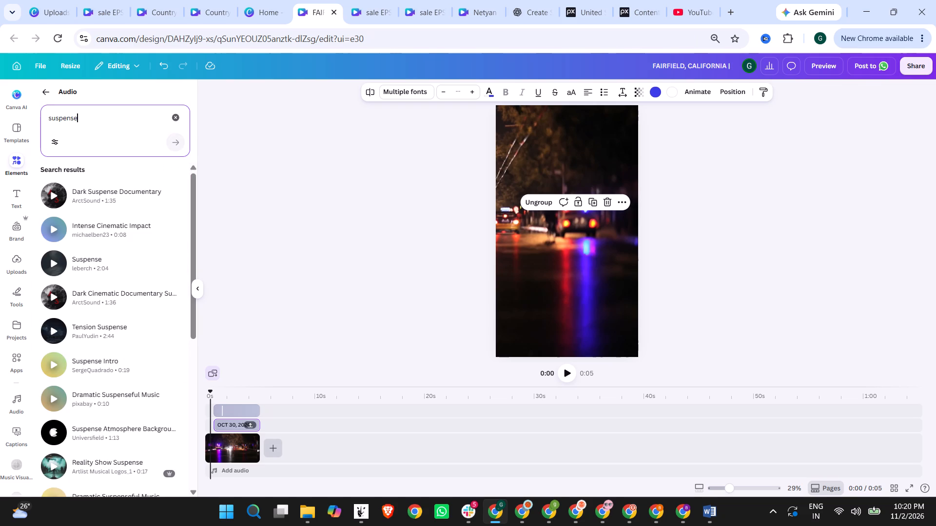
{"action": "left_click", "coordinate": [53, 261]}
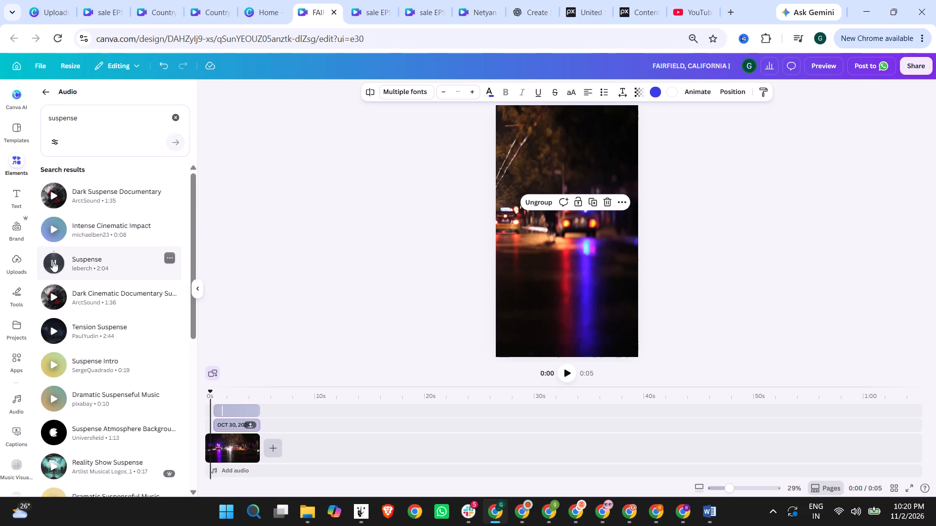
{"action": "left_click", "coordinate": [53, 261]}
{"action": "left_click", "coordinate": [57, 260]}
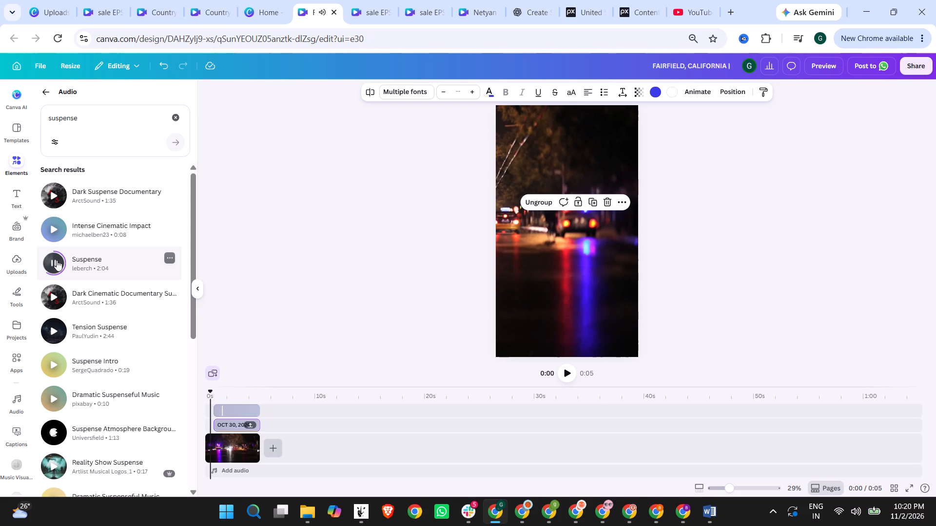
Add the Suspense track by leberch to the timeline's audio row, starting at 0 s.
{"action": "left_click_drag", "start_coordinate": [96, 260], "coordinate": [261, 480]}
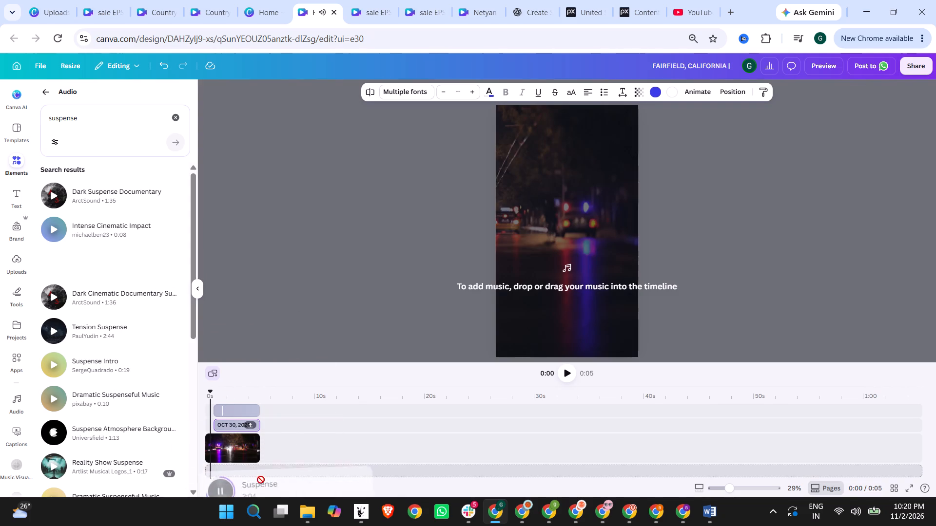
{"action": "left_click_drag", "start_coordinate": [261, 480], "coordinate": [261, 470]}
{"action": "left_click_drag", "start_coordinate": [308, 468], "coordinate": [275, 467]}
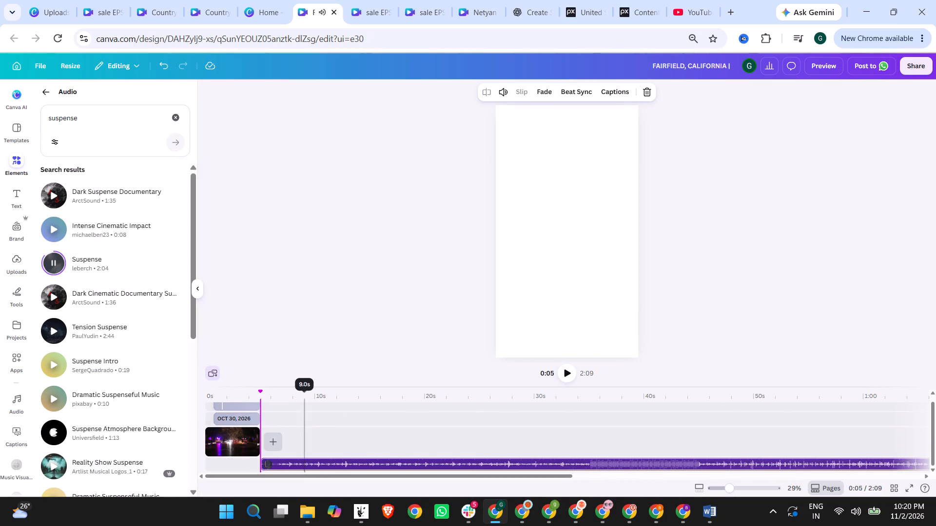
{"action": "left_click_drag", "start_coordinate": [275, 467], "coordinate": [251, 469]}
Trim the start of the Suspense track to a length of 2:02 and move it back to 0 s.
{"action": "left_click_drag", "start_coordinate": [210, 463], "coordinate": [217, 464]}
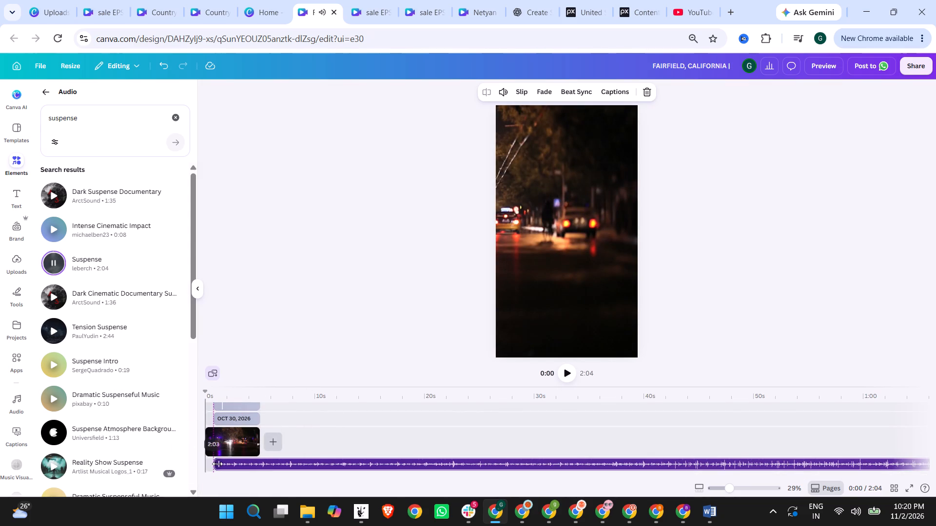
{"action": "left_click_drag", "start_coordinate": [217, 464], "coordinate": [223, 464]}
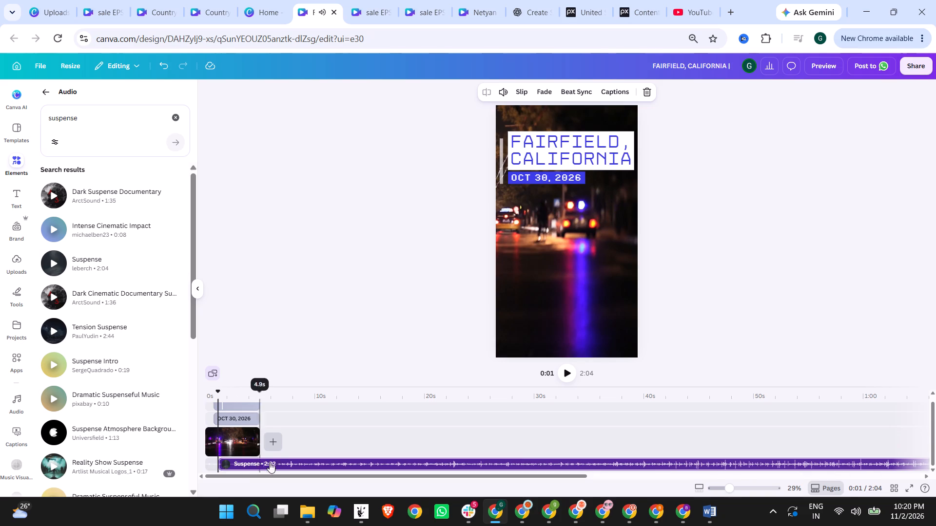
{"action": "left_click_drag", "start_coordinate": [273, 462], "coordinate": [255, 463]}
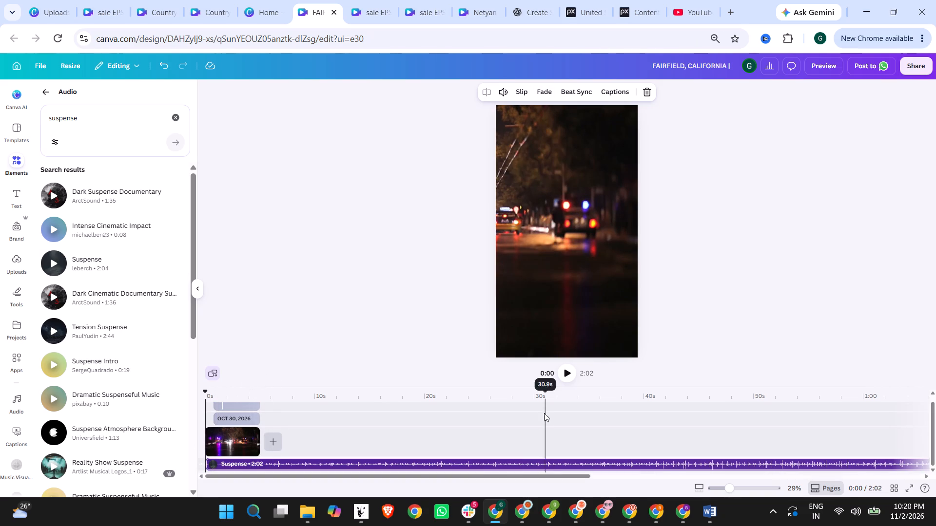
Play the reel from the start to check the Suspense music against the clip and heading.
{"action": "left_click", "coordinate": [562, 373]}
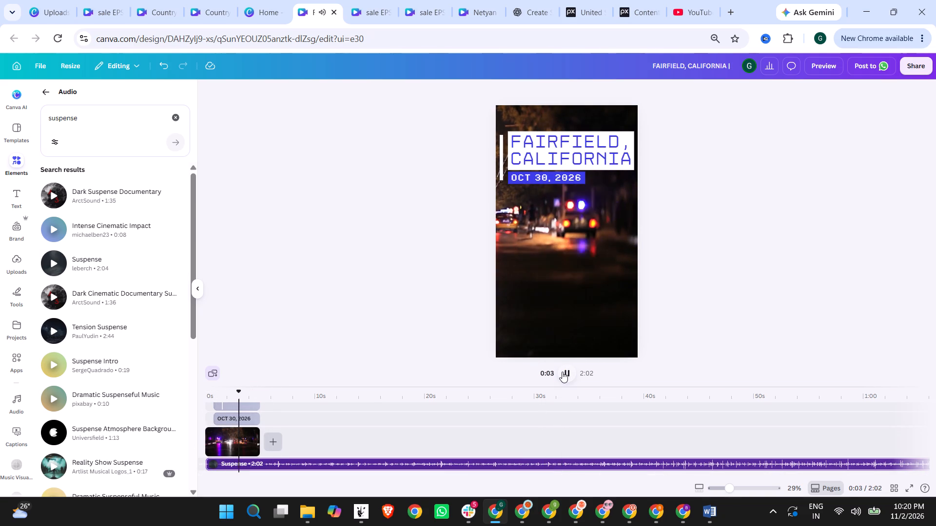
{"action": "left_click", "coordinate": [563, 372]}
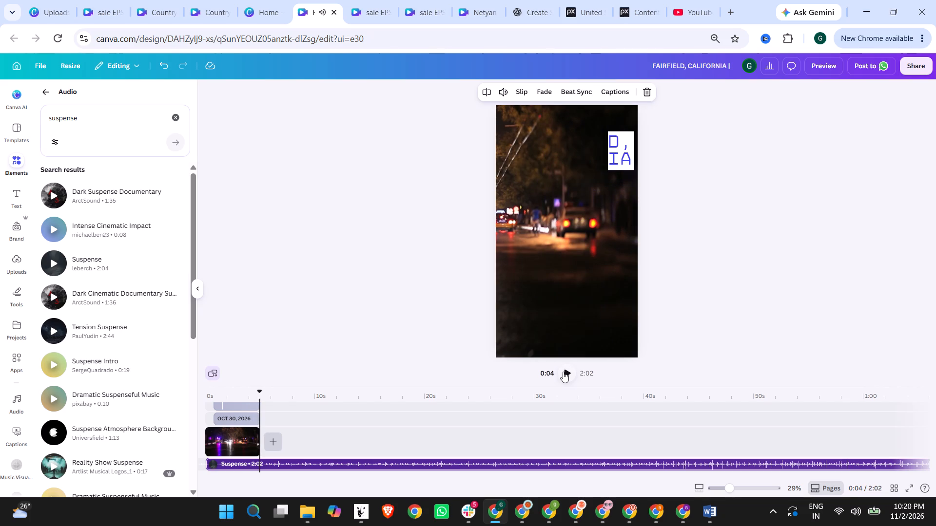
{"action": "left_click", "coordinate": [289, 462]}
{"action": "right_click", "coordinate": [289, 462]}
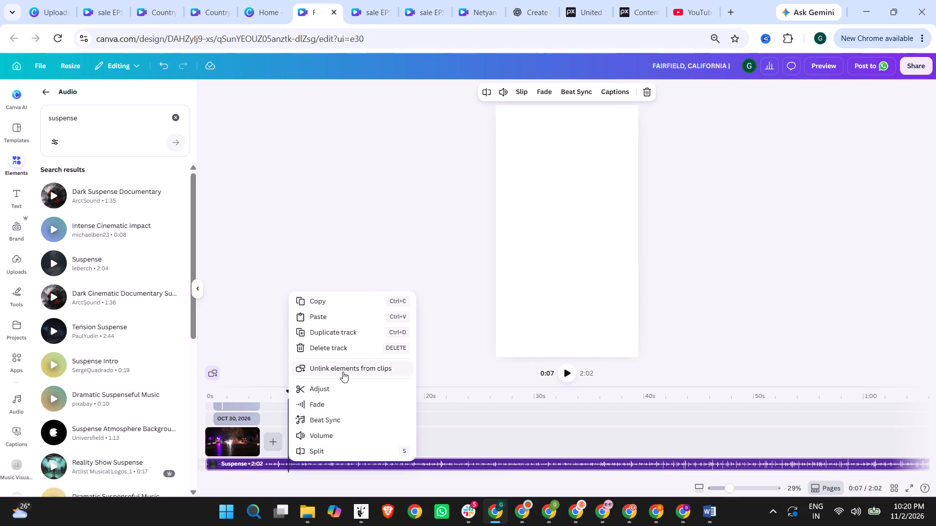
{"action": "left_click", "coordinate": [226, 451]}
Detach the police car video from the page background.
{"action": "left_click", "coordinate": [237, 435]}
{"action": "right_click", "coordinate": [237, 435]}
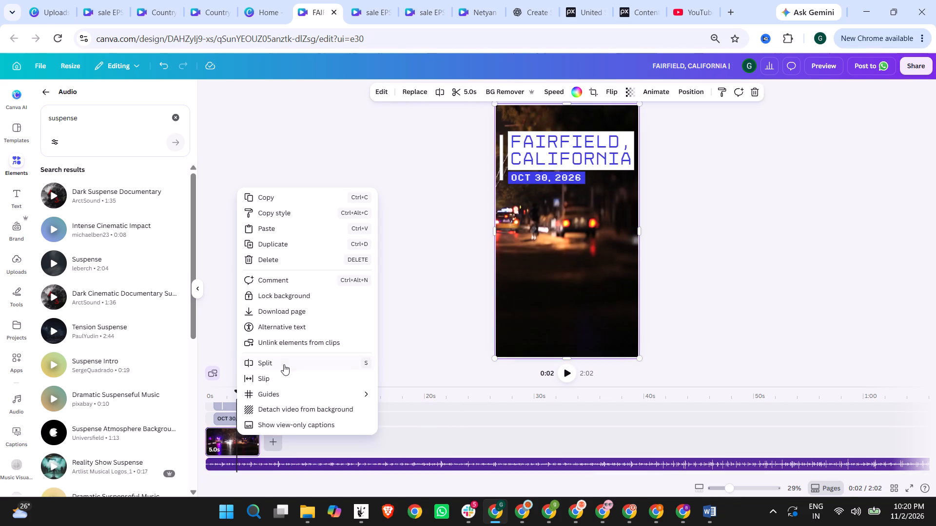
{"action": "left_click", "coordinate": [276, 413]}
{"action": "right_click", "coordinate": [247, 416]}
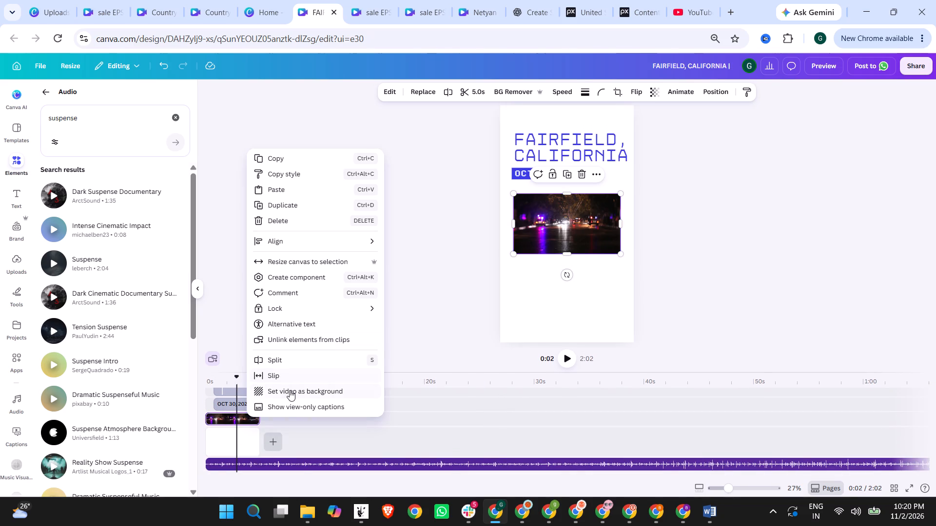
{"action": "left_click", "coordinate": [231, 322]}
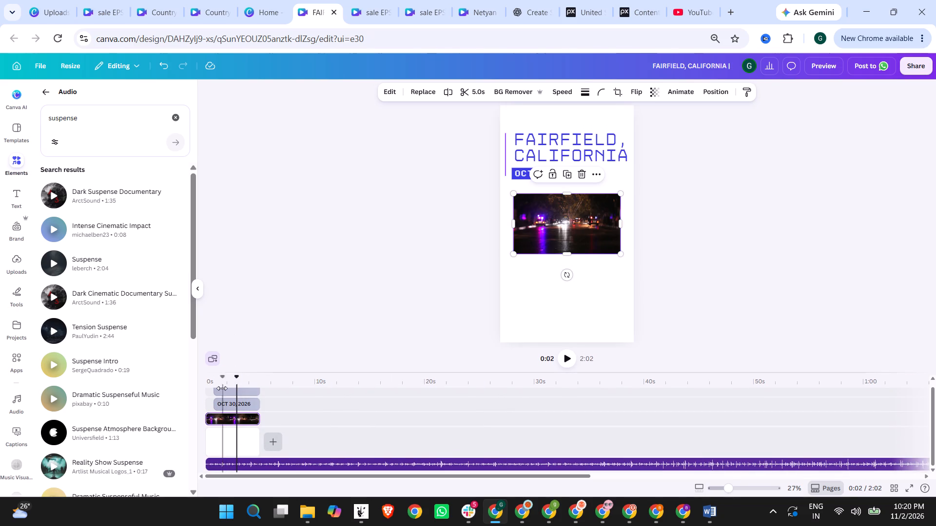
Replay the opening of the reel to check the detached video with the heading and music.
{"action": "left_click", "coordinate": [208, 383]}
{"action": "left_click", "coordinate": [562, 358]}
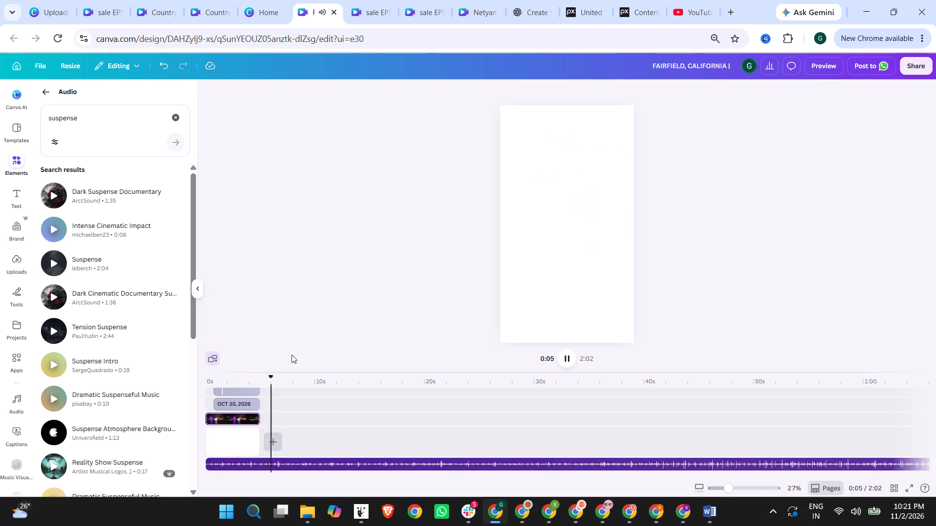
{"action": "left_click", "coordinate": [219, 380]}
{"action": "left_click", "coordinate": [206, 382]}
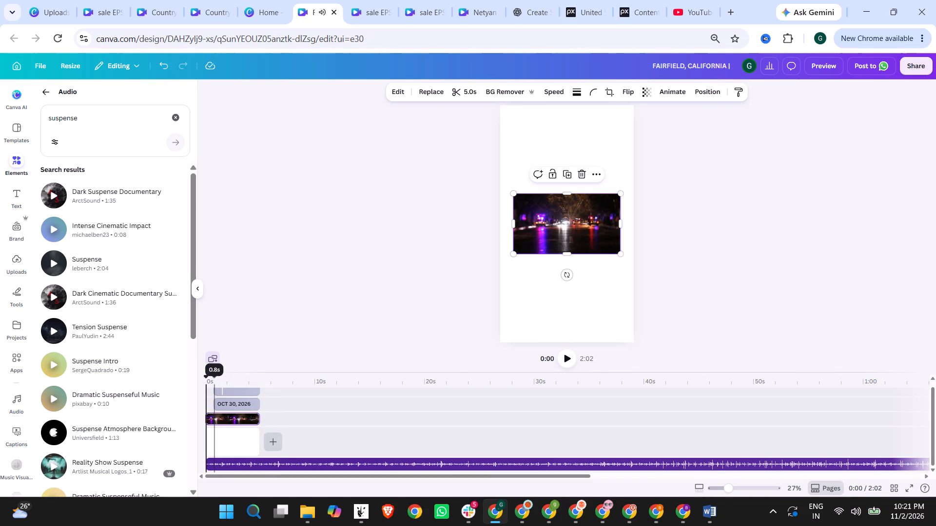
{"action": "left_click", "coordinate": [568, 358]}
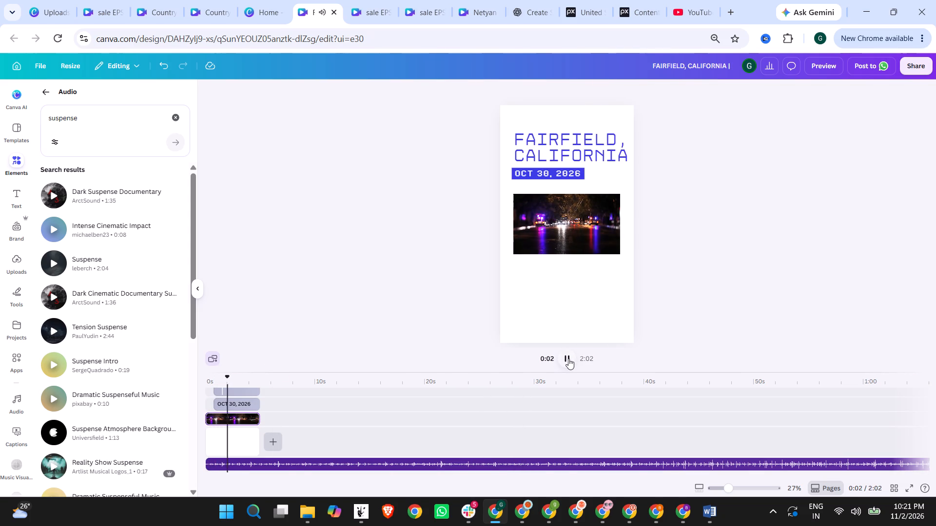
{"action": "left_click", "coordinate": [568, 358]}
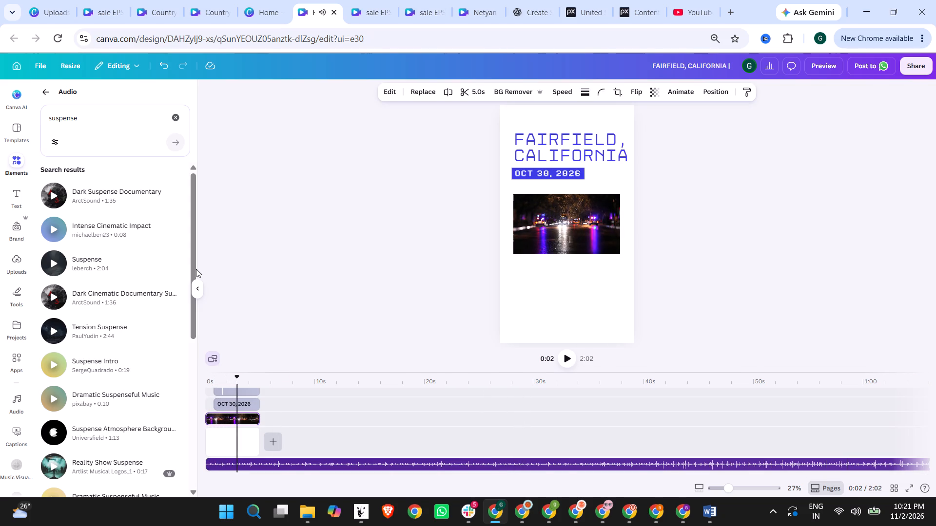
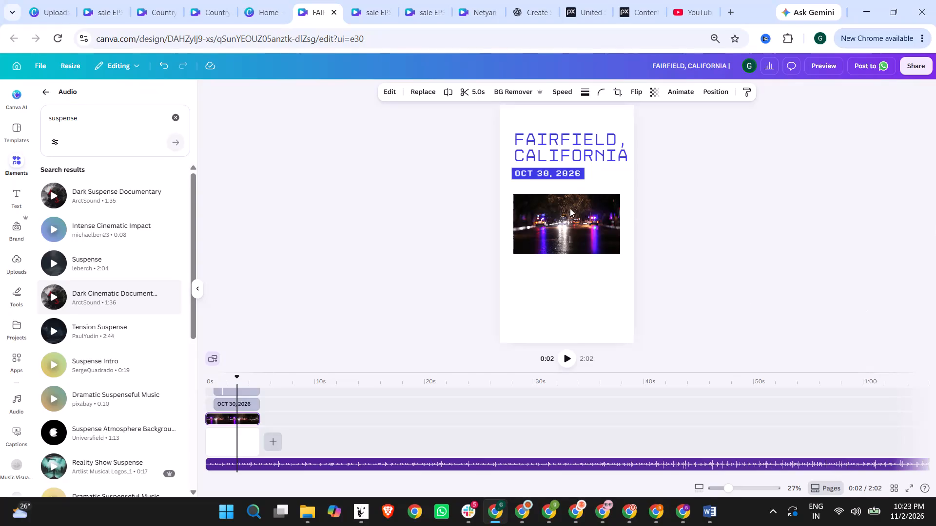
Enlarge and reposition the police car video so that it covers the whole page behind the heading.
{"action": "left_click", "coordinate": [570, 208]}
{"action": "left_click_drag", "start_coordinate": [583, 229], "coordinate": [541, 130]}
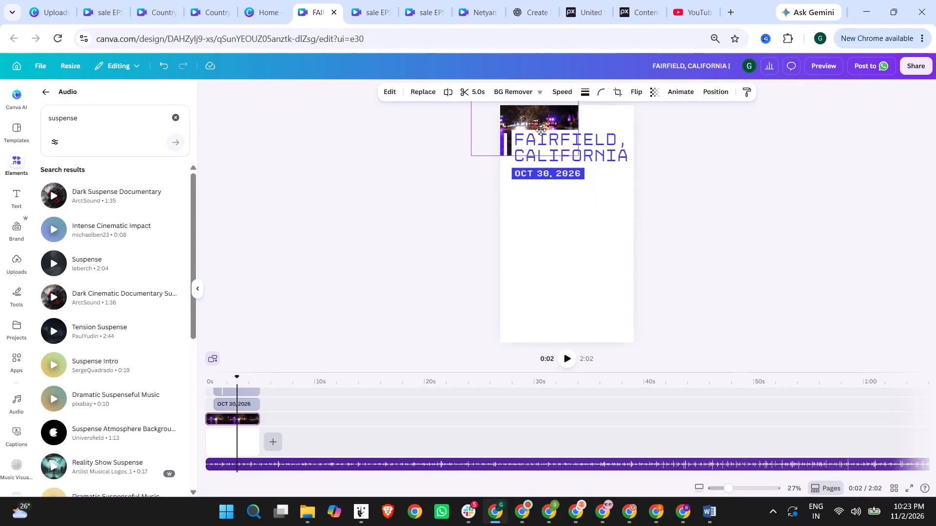
{"action": "left_click_drag", "start_coordinate": [541, 130], "coordinate": [552, 150]}
{"action": "left_click_drag", "start_coordinate": [589, 175], "coordinate": [768, 492]}
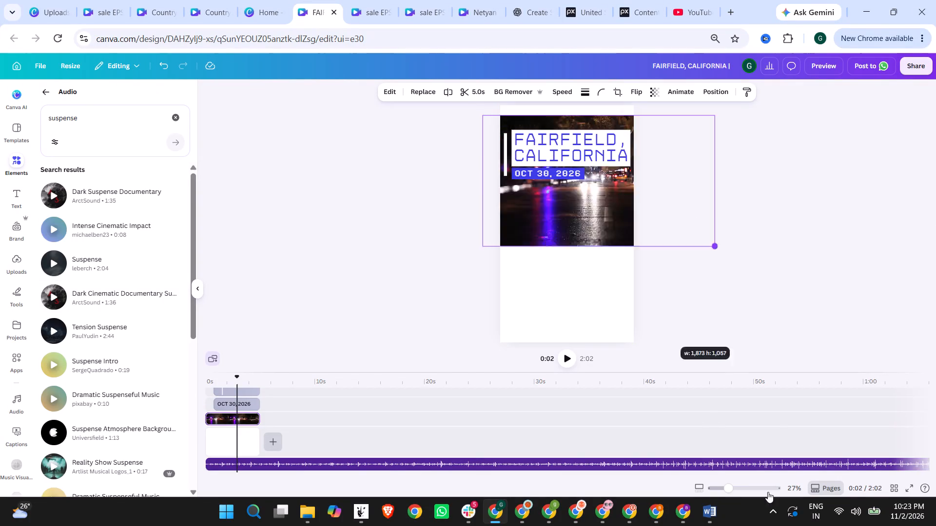
{"action": "left_click_drag", "start_coordinate": [768, 492], "coordinate": [778, 509]}
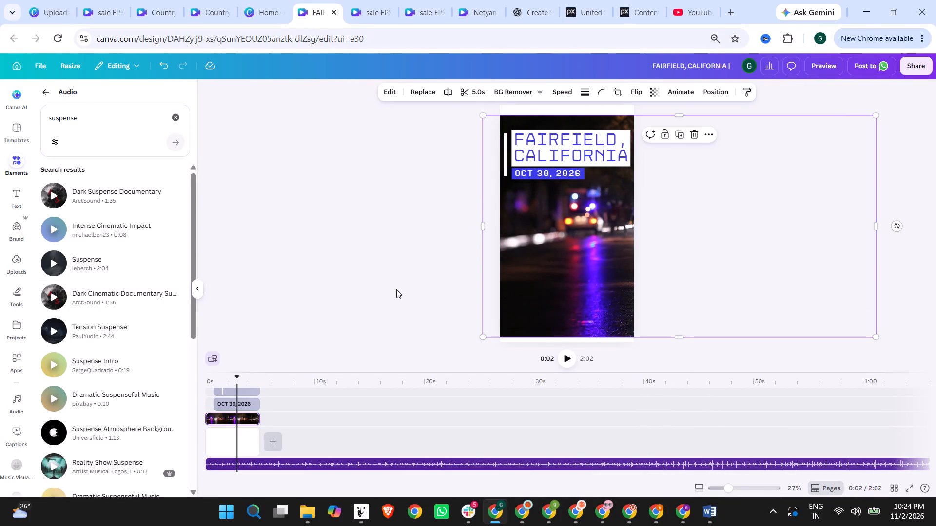
{"action": "left_click", "coordinate": [370, 273]}
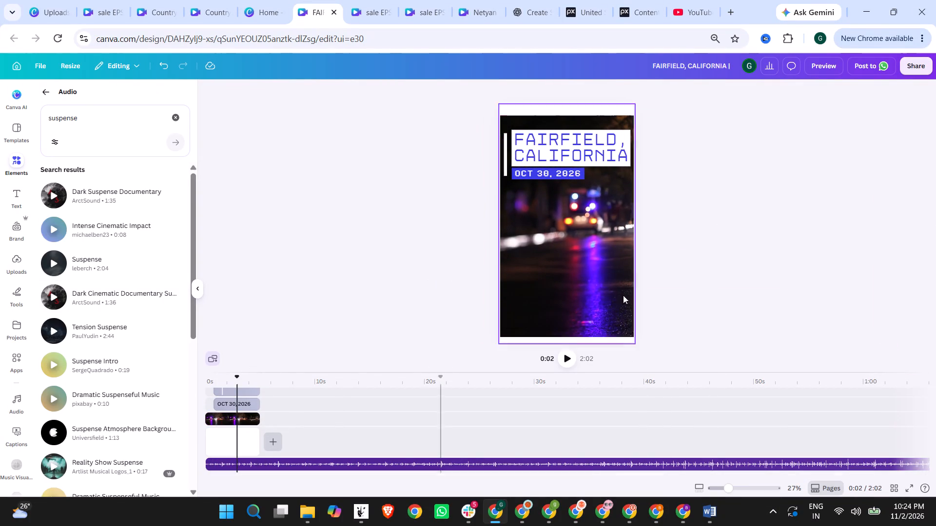
{"action": "left_click_drag", "start_coordinate": [596, 252], "coordinate": [586, 232]}
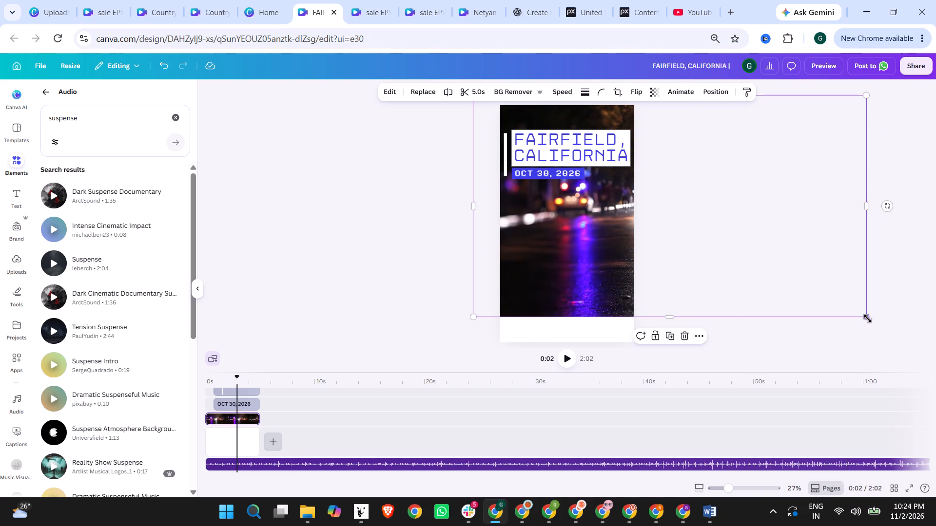
{"action": "left_click_drag", "start_coordinate": [867, 319], "coordinate": [917, 357]}
{"action": "left_click", "coordinate": [450, 231]}
Play the reel from the start to check the full-page police video with the heading.
{"action": "left_click", "coordinate": [209, 381]}
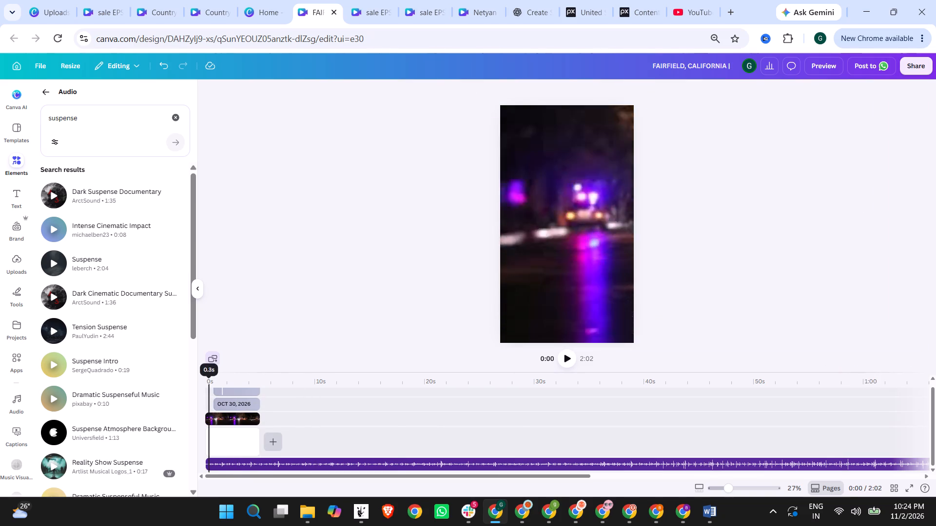
{"action": "left_click", "coordinate": [569, 362]}
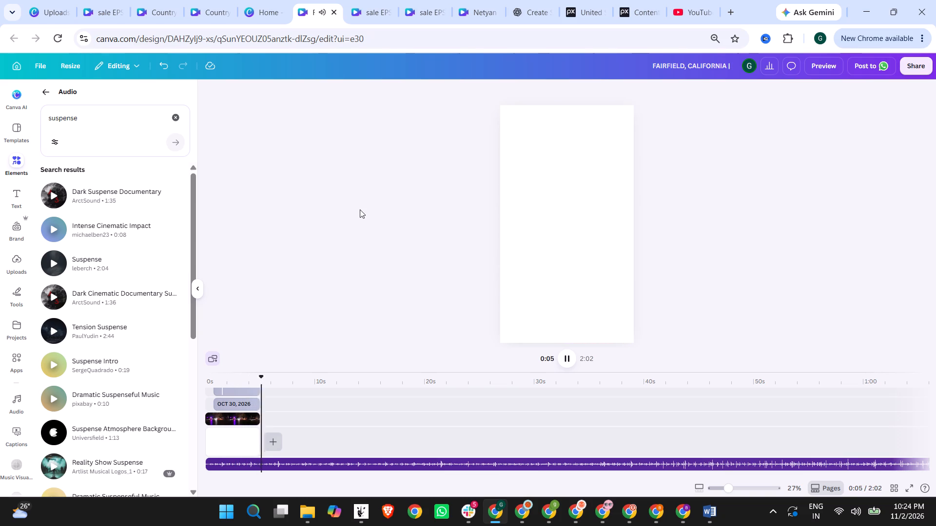
{"action": "left_click", "coordinate": [332, 235]}
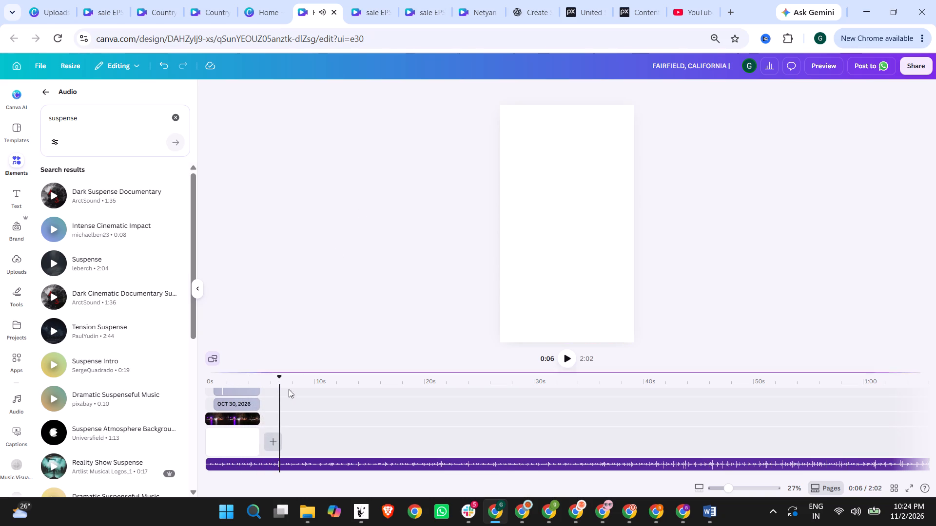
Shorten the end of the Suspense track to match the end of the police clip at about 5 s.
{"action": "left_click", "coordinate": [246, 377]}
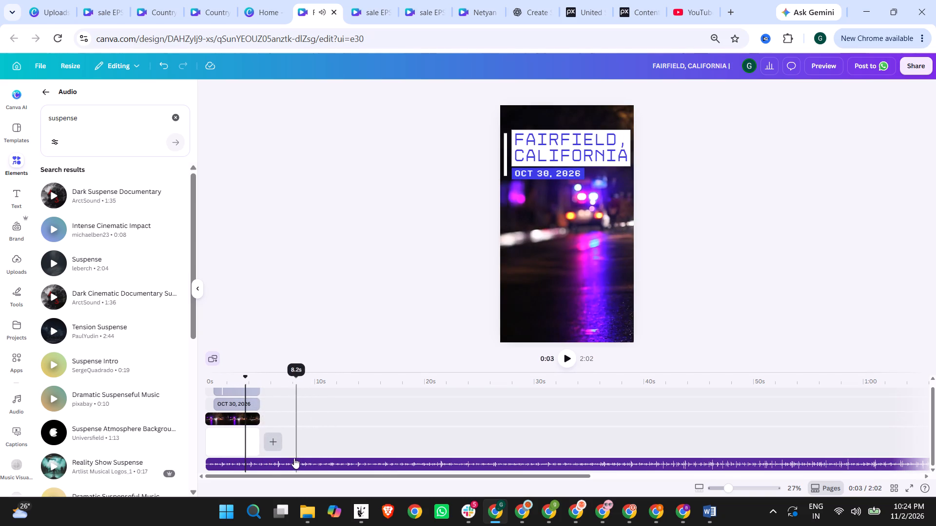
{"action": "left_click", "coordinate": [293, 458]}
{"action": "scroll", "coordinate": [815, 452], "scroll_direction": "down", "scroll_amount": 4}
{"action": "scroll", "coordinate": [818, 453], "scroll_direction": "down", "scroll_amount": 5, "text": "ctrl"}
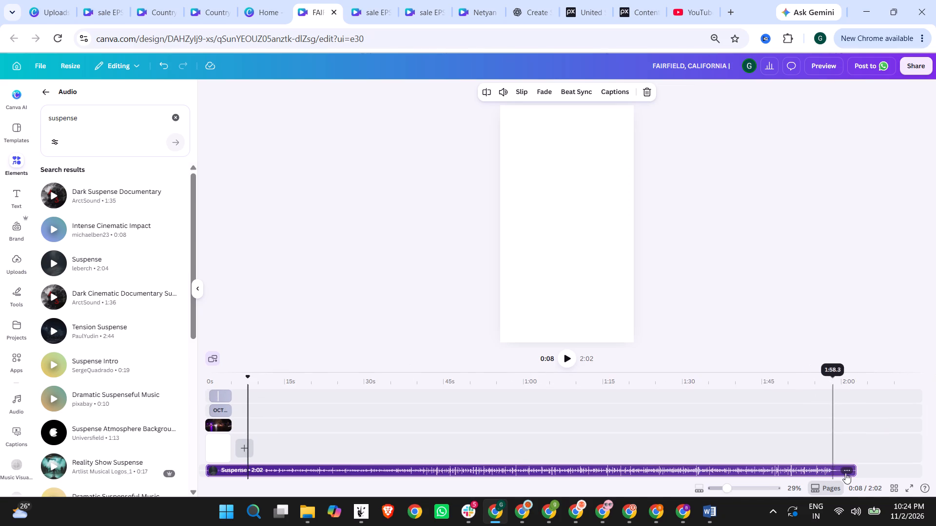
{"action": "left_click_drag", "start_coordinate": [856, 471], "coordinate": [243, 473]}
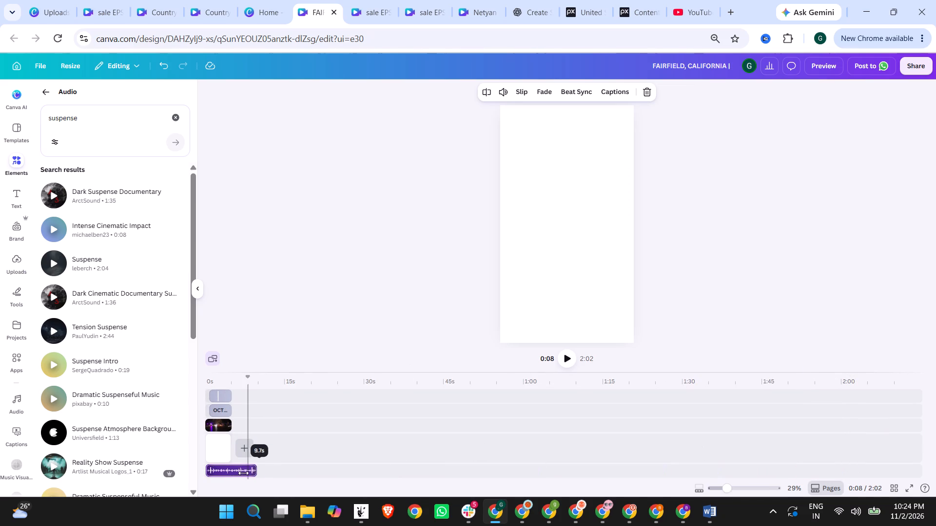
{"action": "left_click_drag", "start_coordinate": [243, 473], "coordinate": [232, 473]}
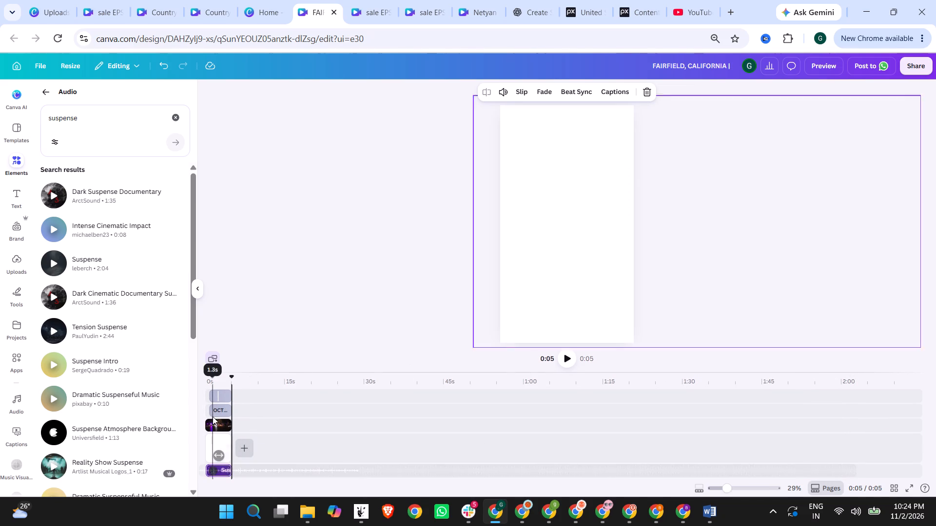
Replay the reel with the shortened Suspense track and check the track's volume setting.
{"action": "left_click", "coordinate": [210, 384]}
{"action": "left_click", "coordinate": [571, 354]}
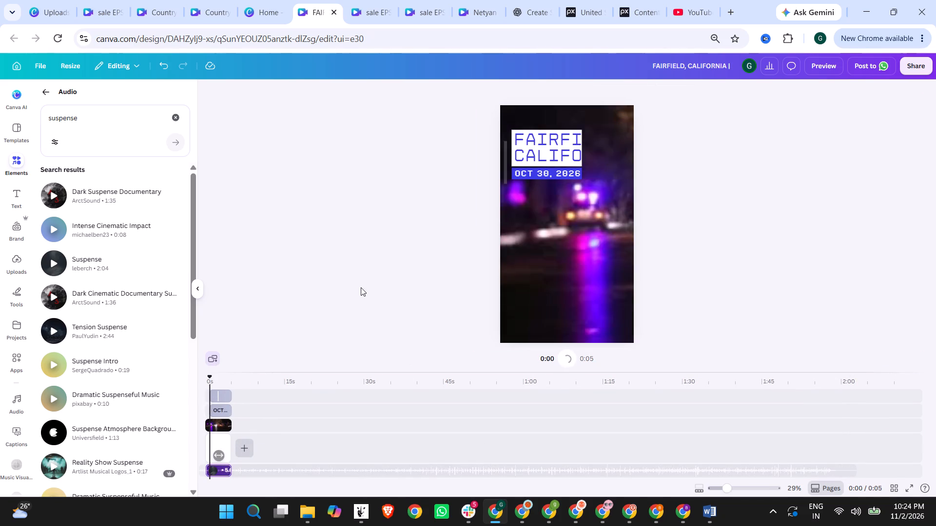
{"action": "right_click", "coordinate": [222, 470]}
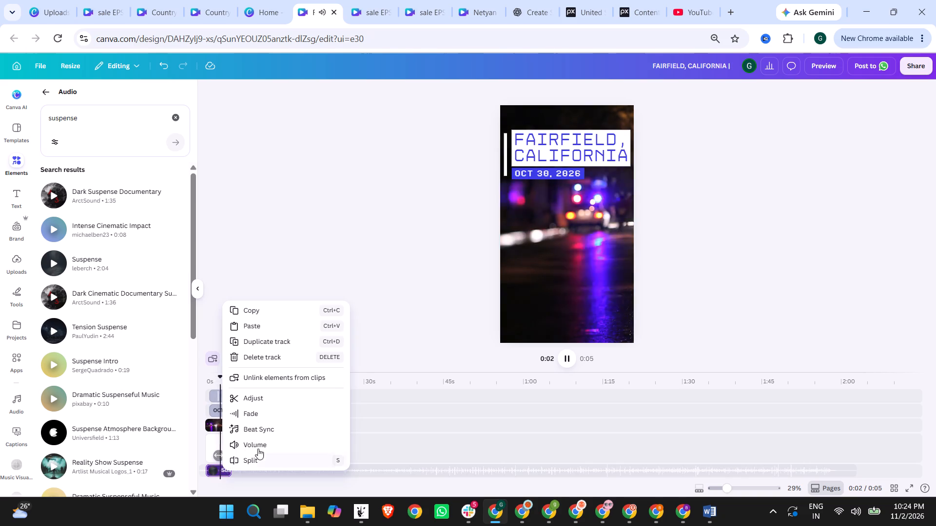
{"action": "left_click", "coordinate": [258, 447]}
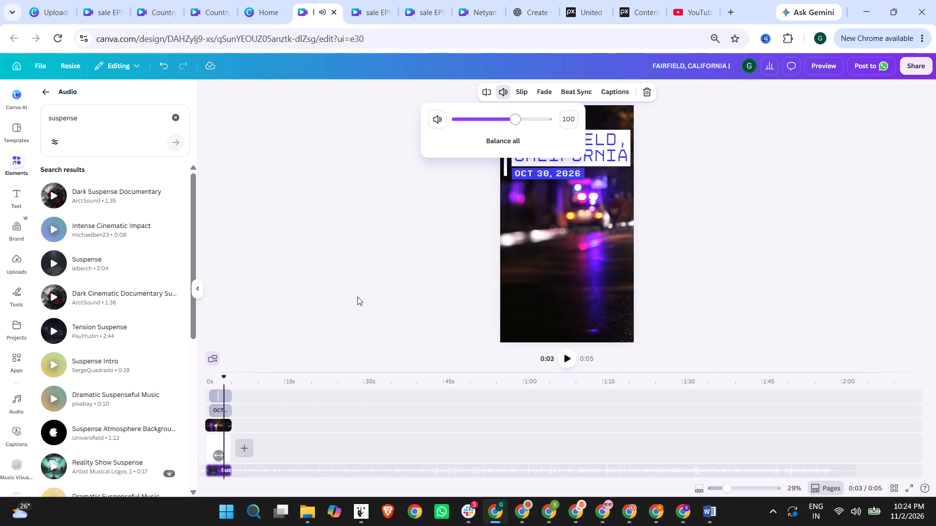
{"action": "right_click", "coordinate": [214, 470]}
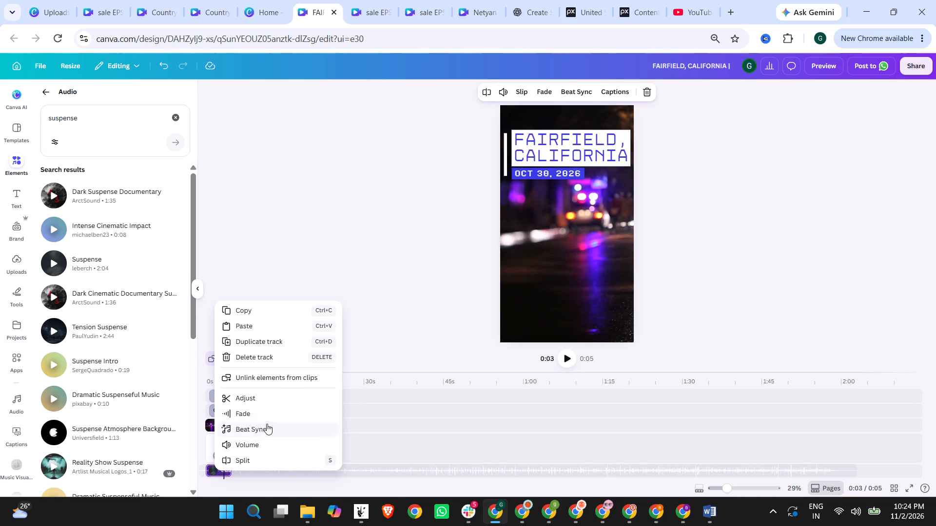
{"action": "left_click", "coordinate": [422, 253]}
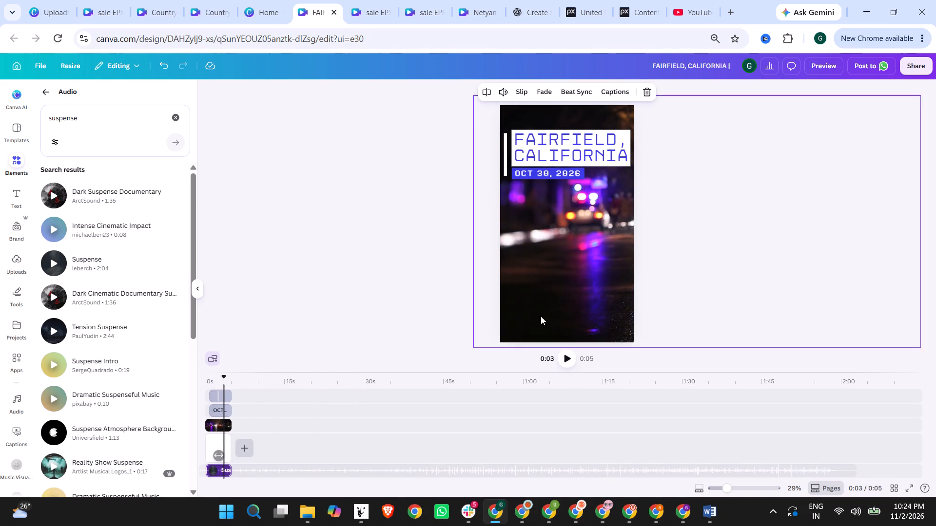
{"action": "left_click", "coordinate": [210, 377]}
{"action": "left_click", "coordinate": [562, 360]}
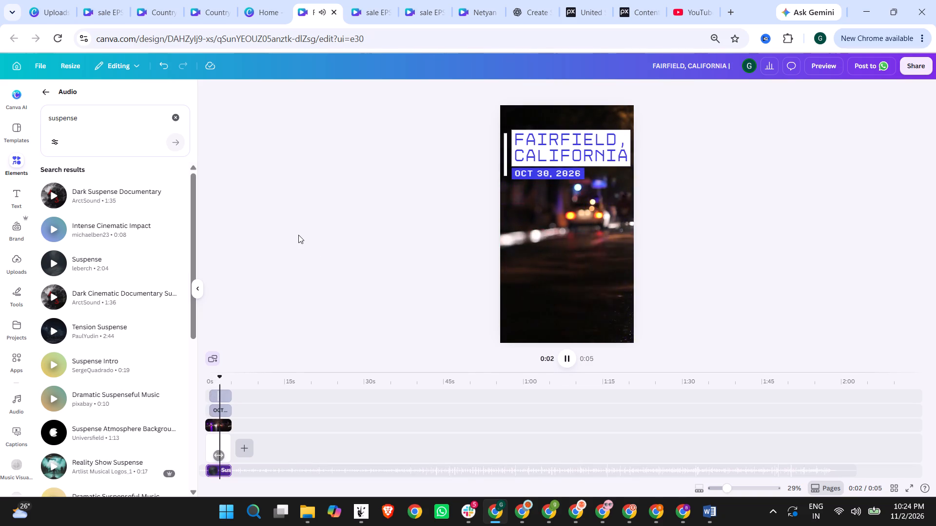
Preview the Suspense Intro, Dramatic Suspenseful Music and Tension Suspense tracks in the audio results.
{"action": "left_click", "coordinate": [61, 362]}
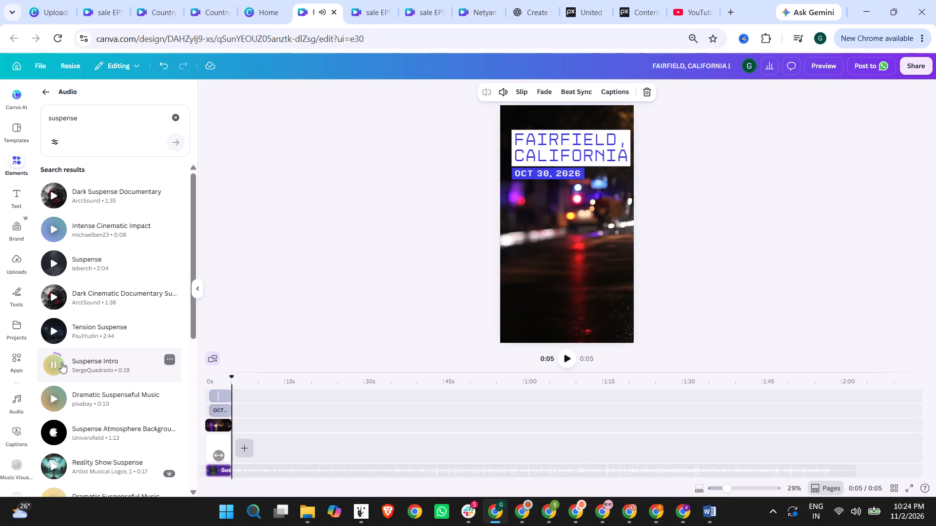
{"action": "left_click", "coordinate": [61, 366]}
{"action": "left_click", "coordinate": [59, 398]}
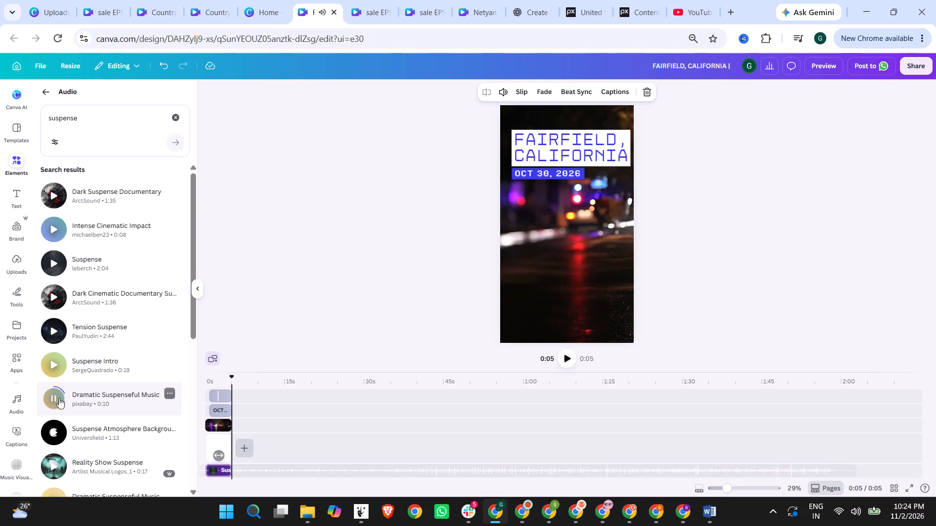
{"action": "left_click", "coordinate": [59, 398]}
{"action": "left_click", "coordinate": [48, 328]}
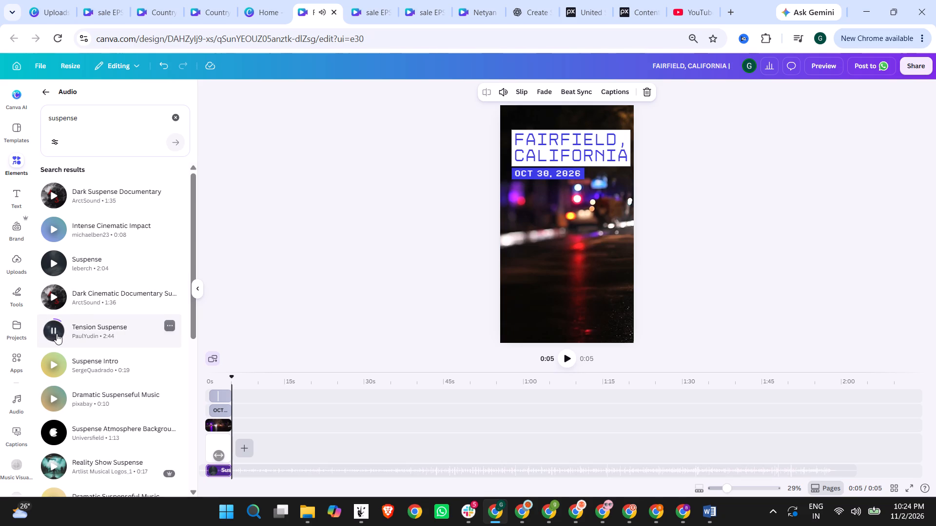
Delete the Suspense track from the timeline.
{"action": "left_click", "coordinate": [282, 472]}
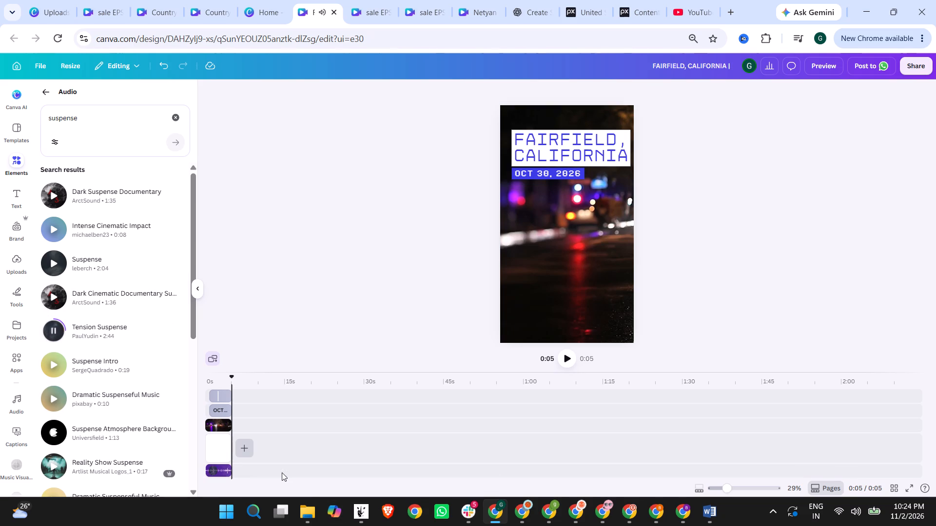
{"action": "left_click", "coordinate": [282, 472]}
{"action": "left_click", "coordinate": [214, 468]}
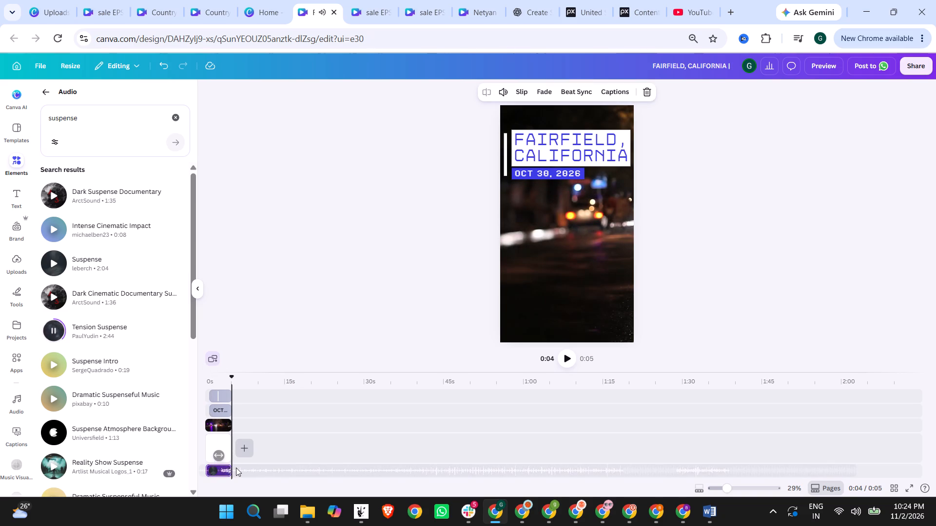
{"action": "key", "text": "Delete"}
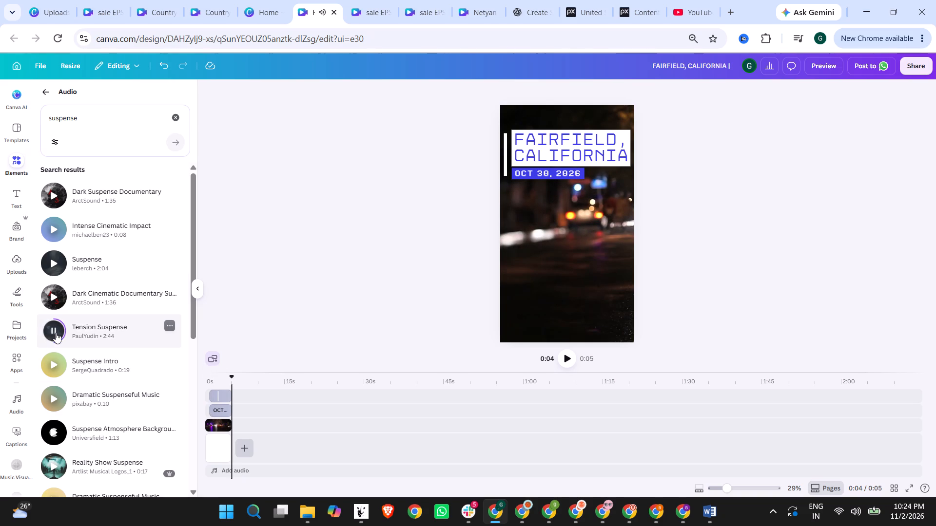
Stop the preview and add the Tension Suspense track to the timeline, starting at 0 s.
{"action": "left_click", "coordinate": [52, 330]}
{"action": "left_click_drag", "start_coordinate": [106, 333], "coordinate": [267, 456]}
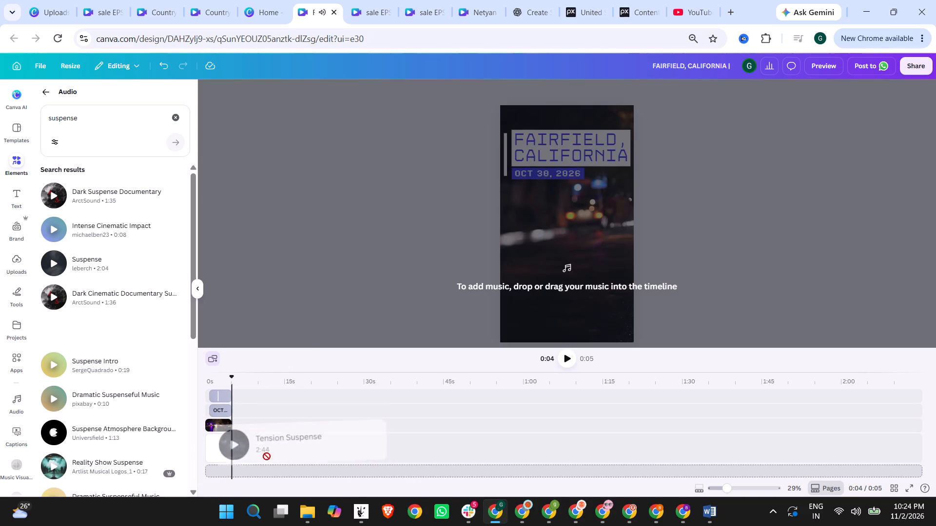
{"action": "left_click_drag", "start_coordinate": [267, 456], "coordinate": [211, 465]}
{"action": "left_click_drag", "start_coordinate": [265, 462], "coordinate": [255, 461]}
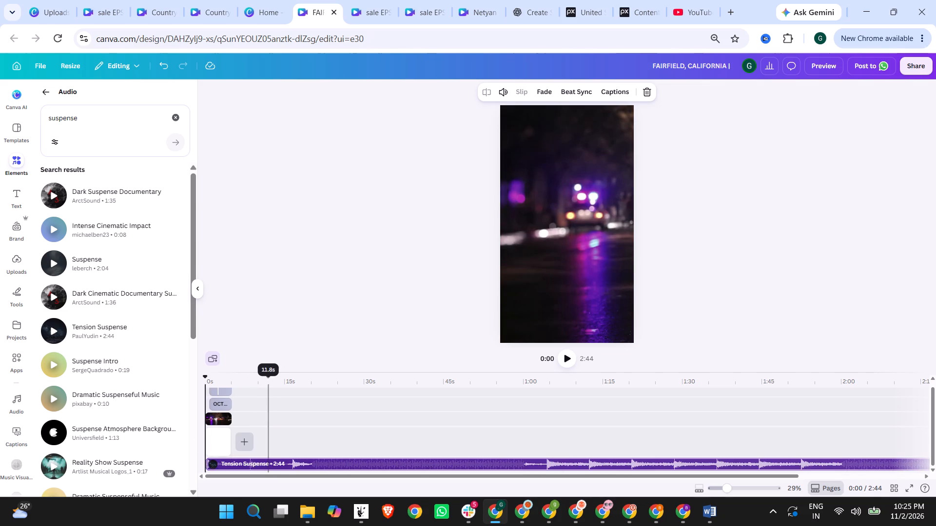
{"action": "left_click", "coordinate": [268, 464]}
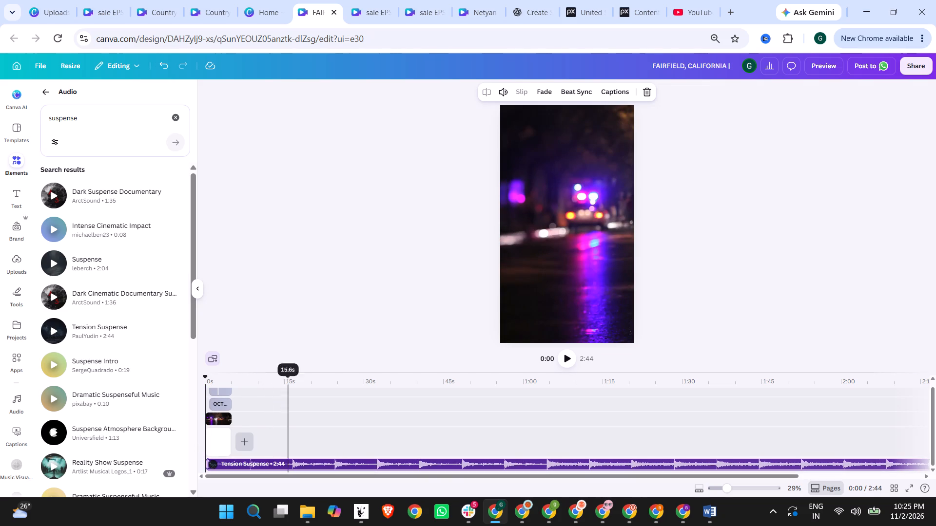
Play the reel to the end of the police clip and split the Tension Suspense track there.
{"action": "left_click", "coordinate": [568, 363]}
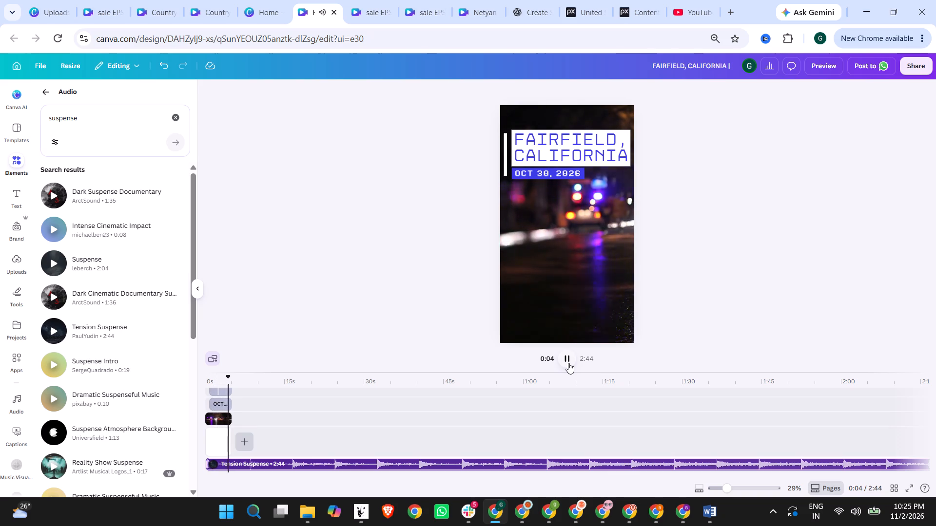
{"action": "left_click", "coordinate": [568, 363]}
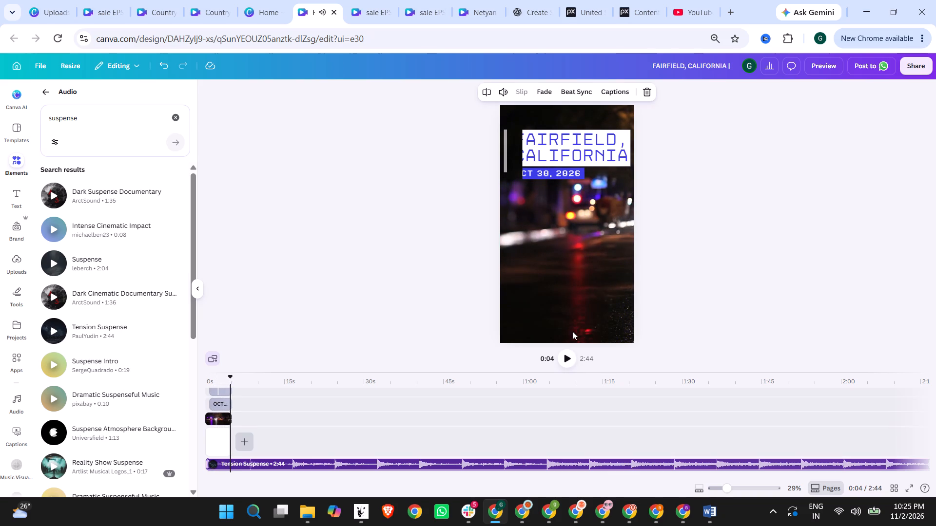
{"action": "double_click", "coordinate": [567, 353]}
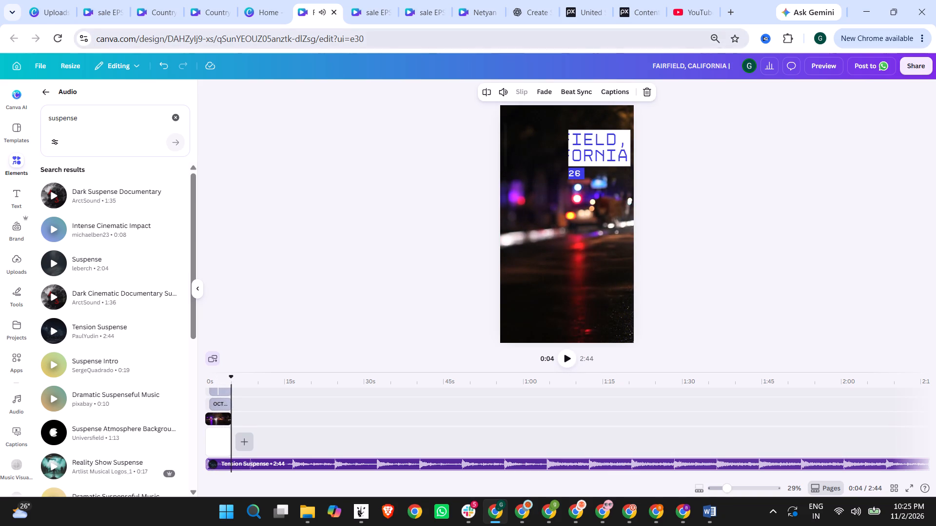
{"action": "left_click", "coordinate": [482, 90]}
{"action": "left_click", "coordinate": [317, 241]}
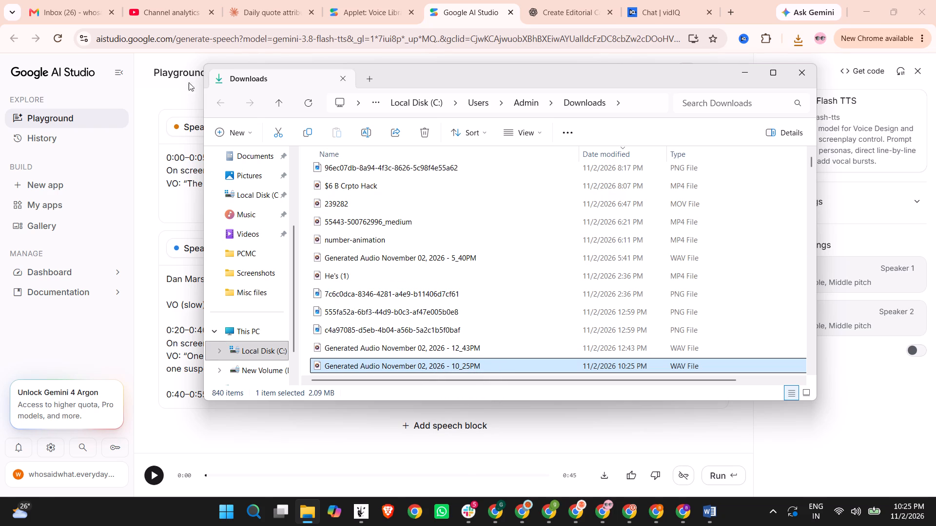
Switch to the Canva reel and upload the downloaded Generated Audio November 02, 2026 - 10_25PM WAV voice-over.
{"action": "left_click", "coordinate": [487, 509]}
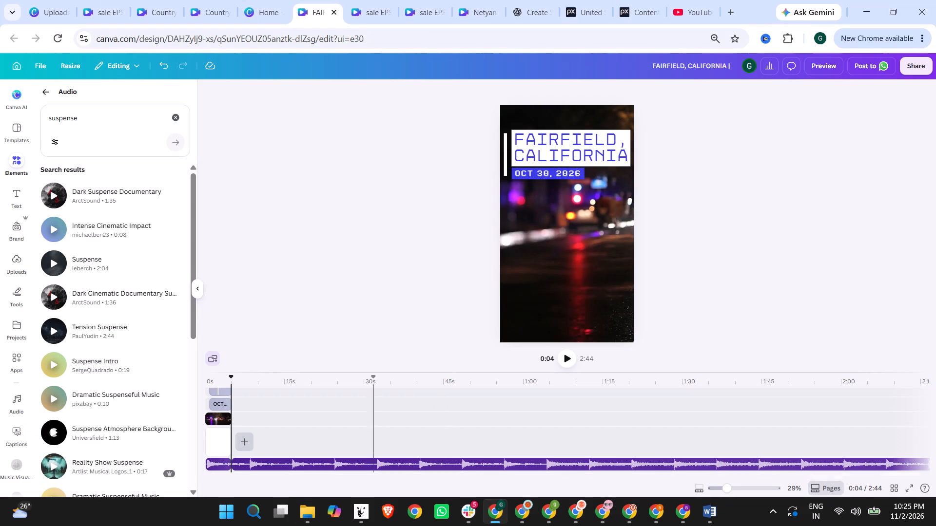
{"action": "left_click", "coordinate": [14, 267]}
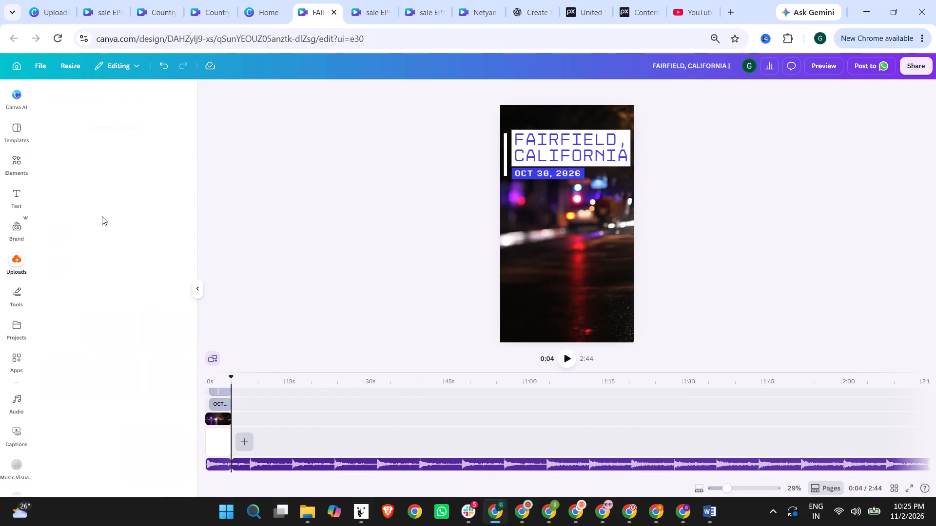
{"action": "left_click", "coordinate": [97, 115]}
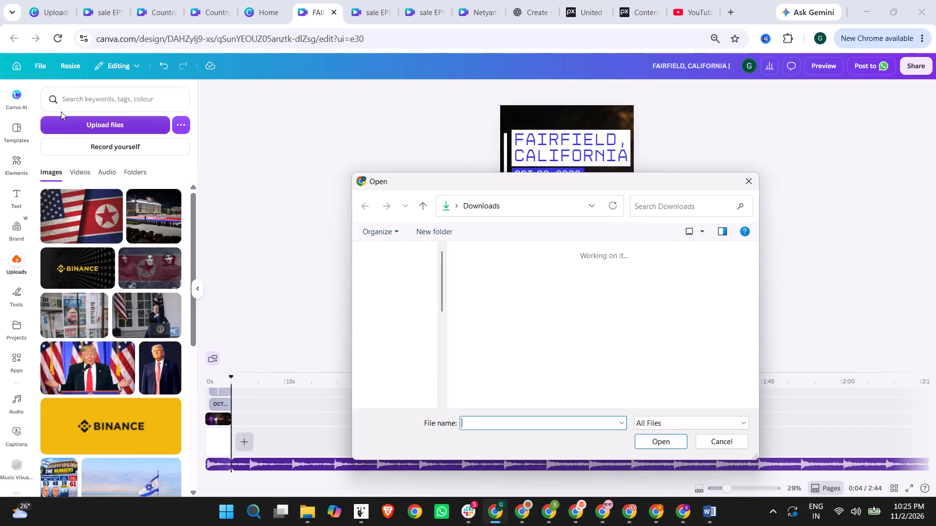
{"action": "double_click", "coordinate": [482, 289]}
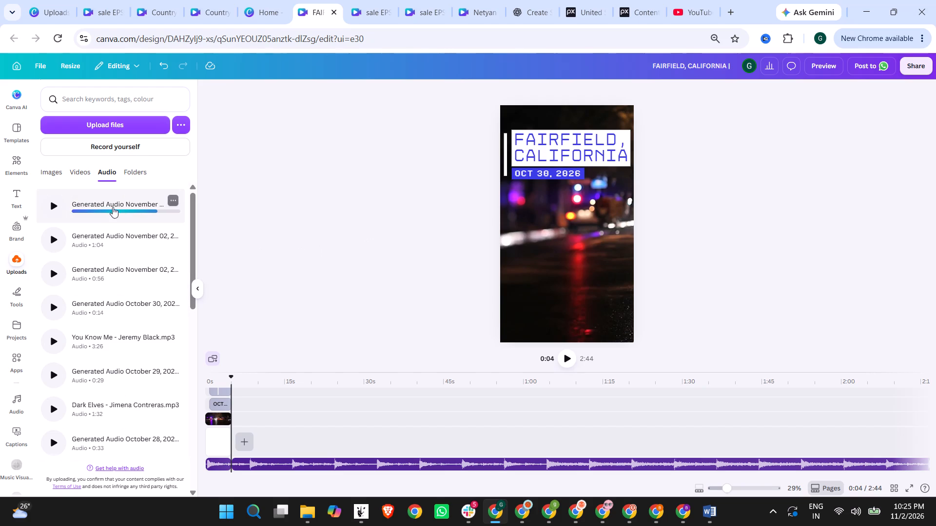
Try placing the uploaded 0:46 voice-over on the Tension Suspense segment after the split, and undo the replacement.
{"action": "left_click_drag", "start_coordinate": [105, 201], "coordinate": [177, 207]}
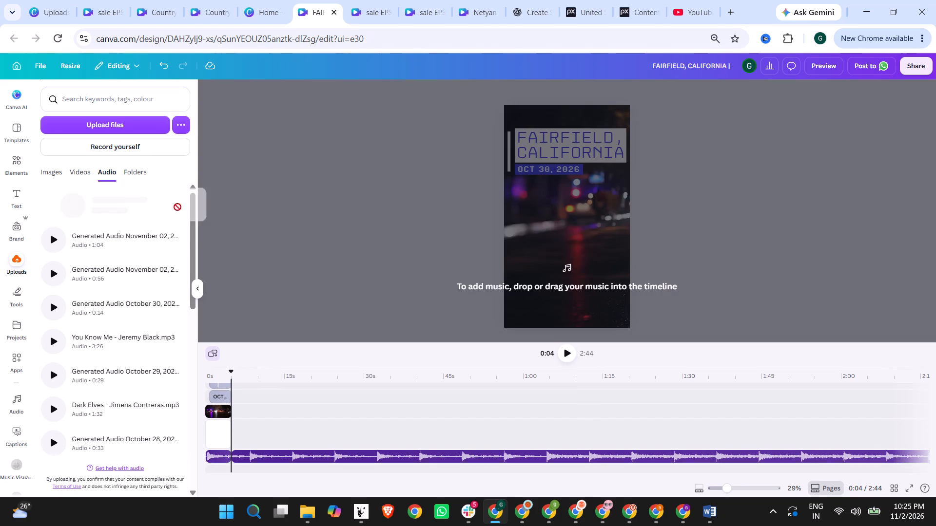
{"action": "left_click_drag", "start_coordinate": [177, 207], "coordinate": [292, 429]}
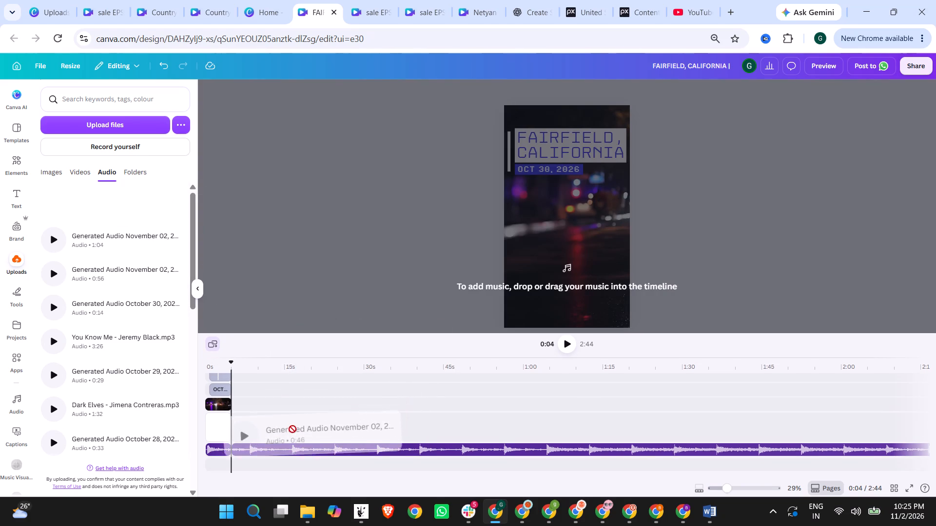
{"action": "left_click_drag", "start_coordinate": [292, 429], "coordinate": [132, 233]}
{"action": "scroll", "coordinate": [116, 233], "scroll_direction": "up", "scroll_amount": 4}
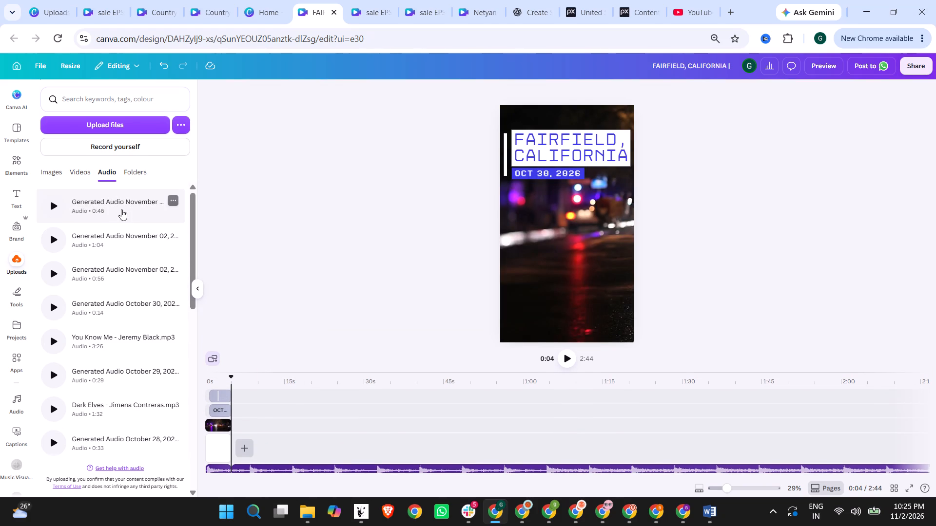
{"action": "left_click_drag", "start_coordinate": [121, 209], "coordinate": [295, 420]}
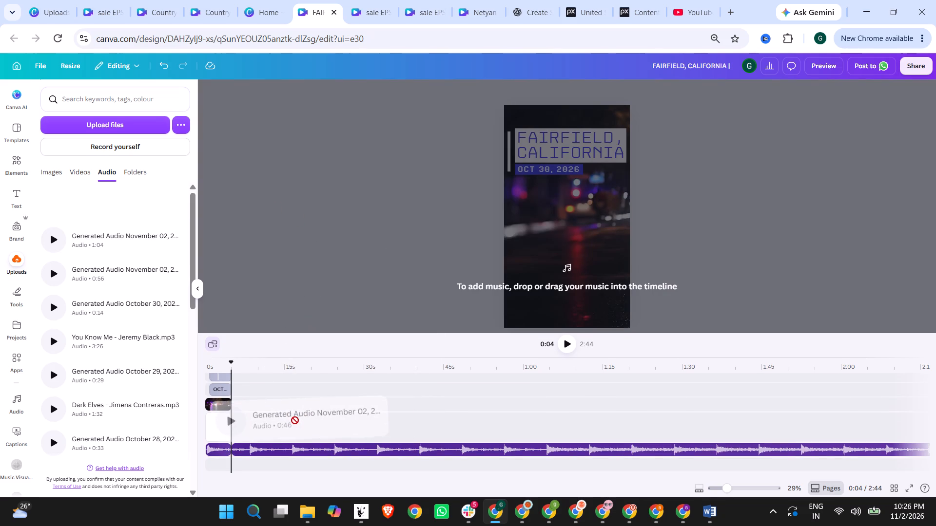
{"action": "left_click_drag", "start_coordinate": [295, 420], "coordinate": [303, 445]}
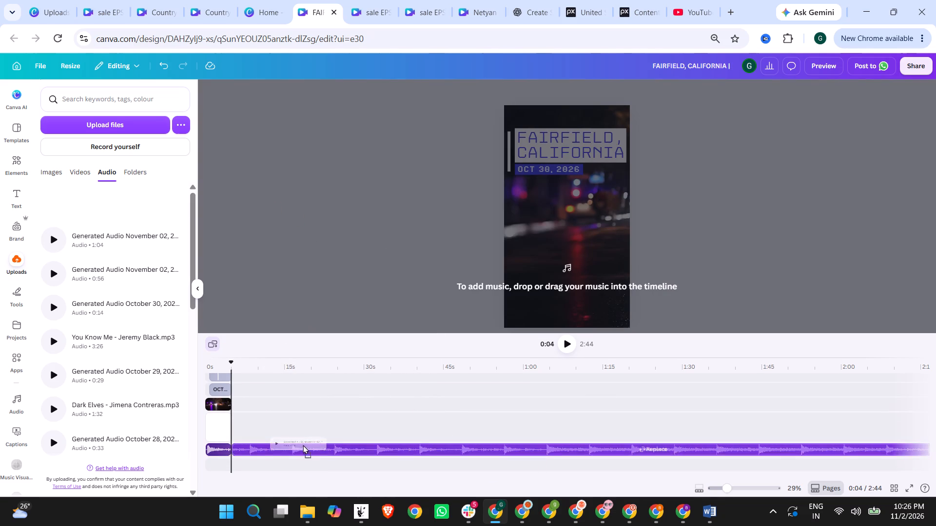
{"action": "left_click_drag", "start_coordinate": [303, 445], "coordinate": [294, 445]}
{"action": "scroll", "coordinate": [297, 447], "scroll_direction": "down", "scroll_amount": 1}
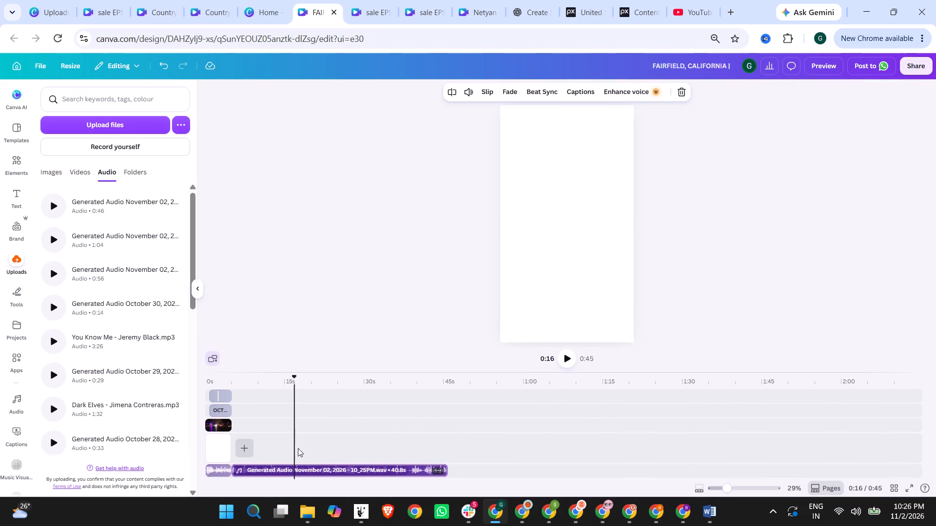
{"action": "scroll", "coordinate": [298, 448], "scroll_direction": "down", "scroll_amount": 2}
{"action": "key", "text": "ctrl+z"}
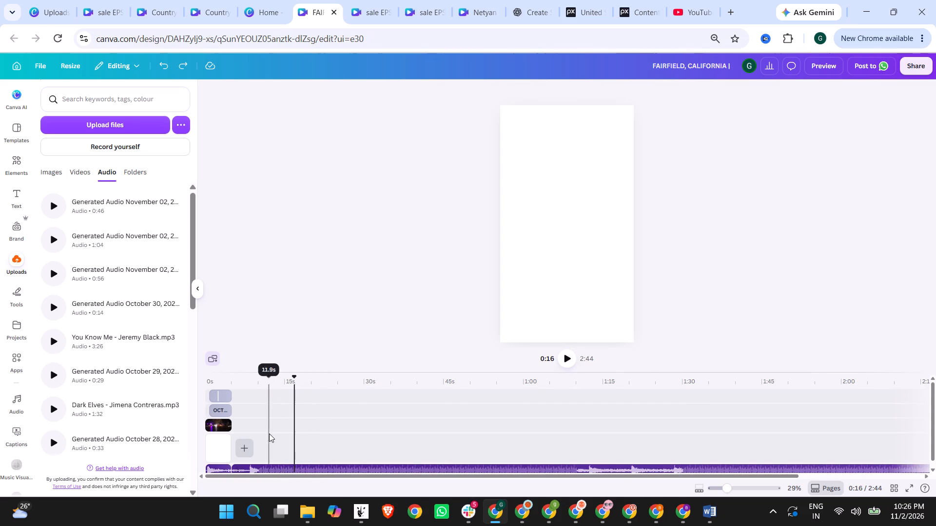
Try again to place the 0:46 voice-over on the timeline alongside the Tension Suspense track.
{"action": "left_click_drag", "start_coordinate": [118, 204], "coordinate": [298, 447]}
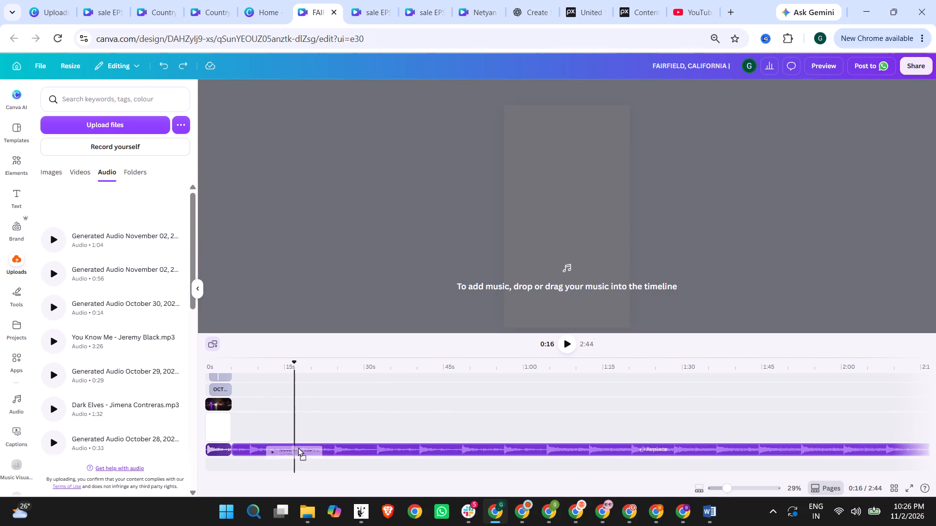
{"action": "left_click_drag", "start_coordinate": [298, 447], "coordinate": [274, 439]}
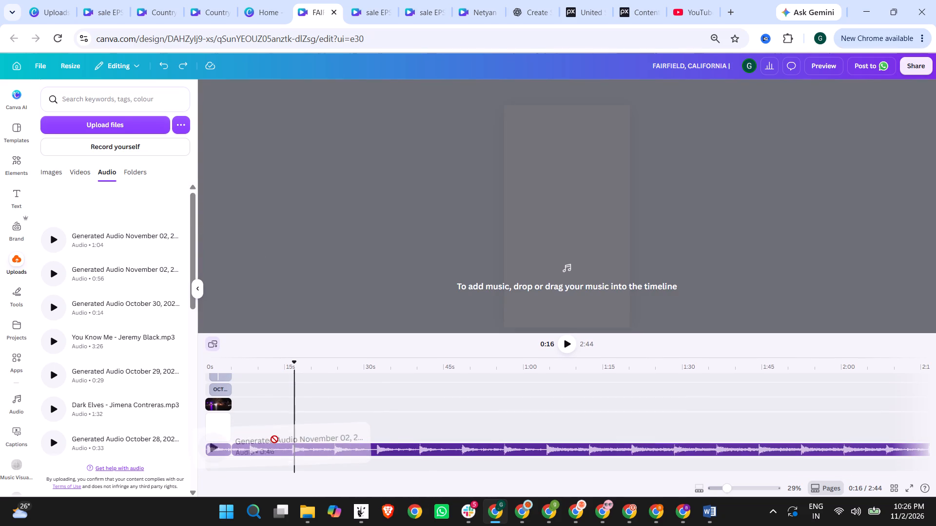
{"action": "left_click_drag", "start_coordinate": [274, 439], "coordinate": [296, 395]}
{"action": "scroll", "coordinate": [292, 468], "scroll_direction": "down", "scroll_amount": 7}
Undo the split in the Tension Suspense track.
{"action": "key", "text": "ctrl+z"}
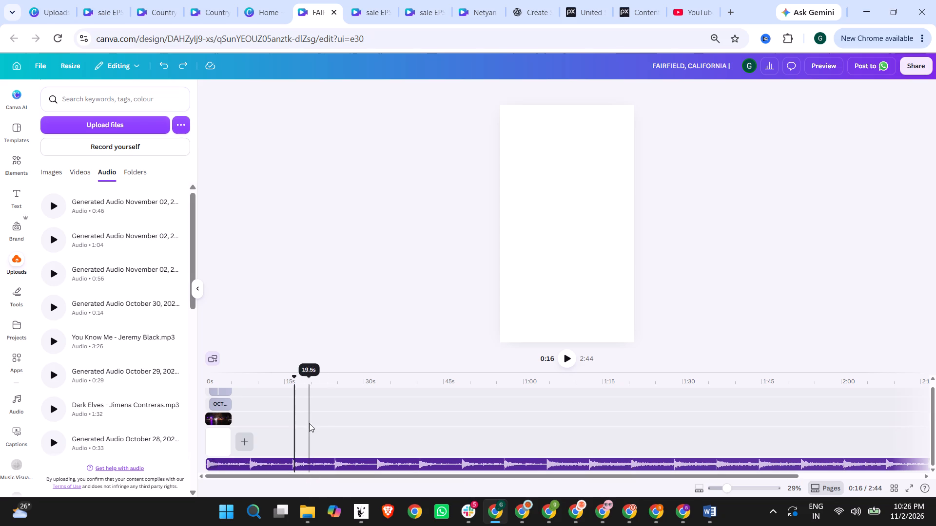
{"action": "scroll", "coordinate": [338, 437], "scroll_direction": "down", "scroll_amount": 5}
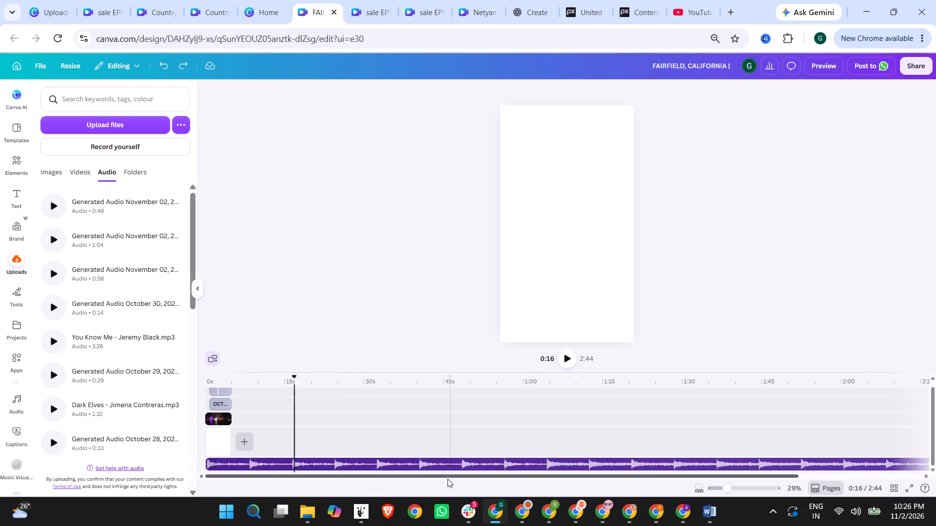
{"action": "left_click_drag", "start_coordinate": [447, 480], "coordinate": [439, 479]}
{"action": "left_click_drag", "start_coordinate": [437, 476], "coordinate": [270, 474]}
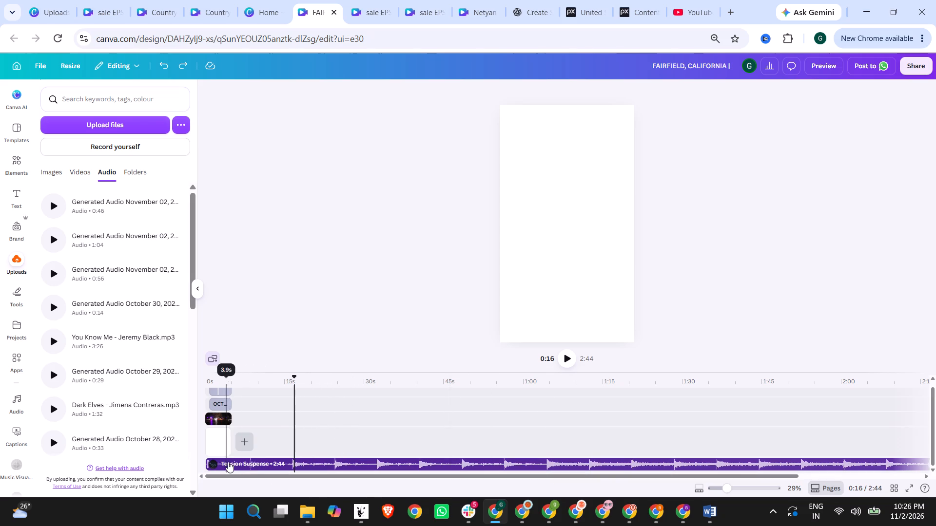
Play the reel from its start and around the end of the police clip, stopping at 0:04.
{"action": "left_click", "coordinate": [228, 462]}
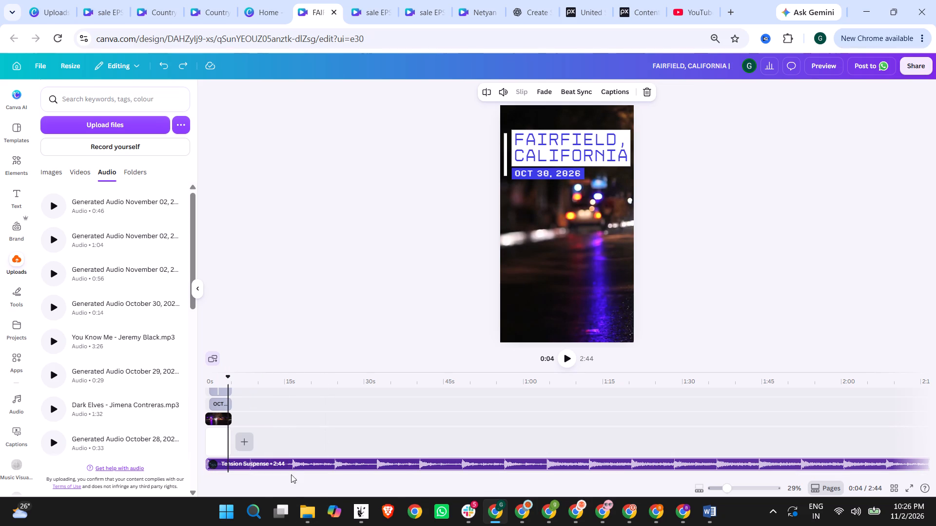
{"action": "left_click", "coordinate": [571, 358]}
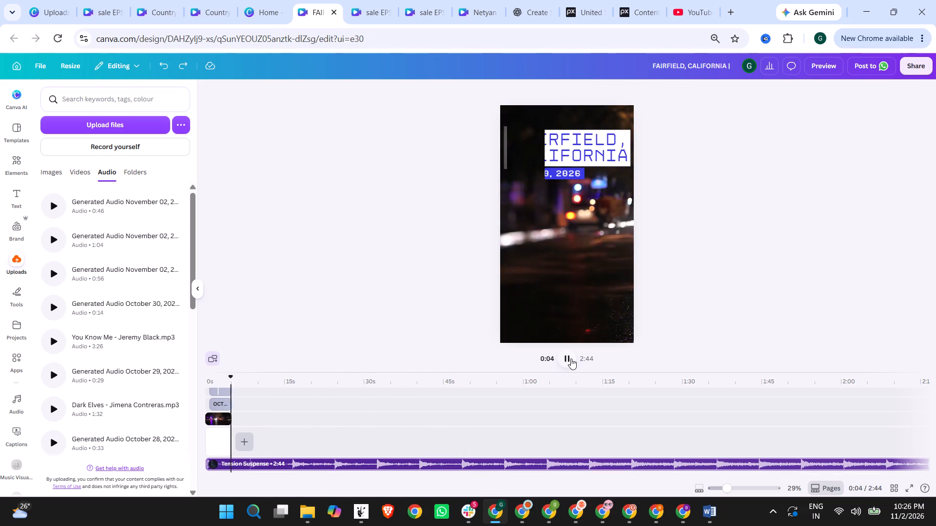
{"action": "left_click", "coordinate": [571, 358]}
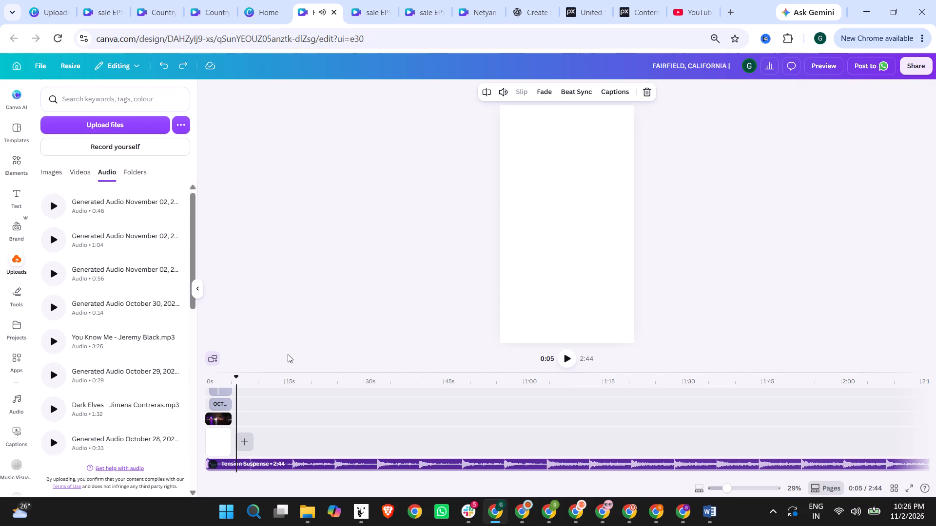
{"action": "left_click", "coordinate": [226, 376]}
{"action": "left_click", "coordinate": [567, 357]}
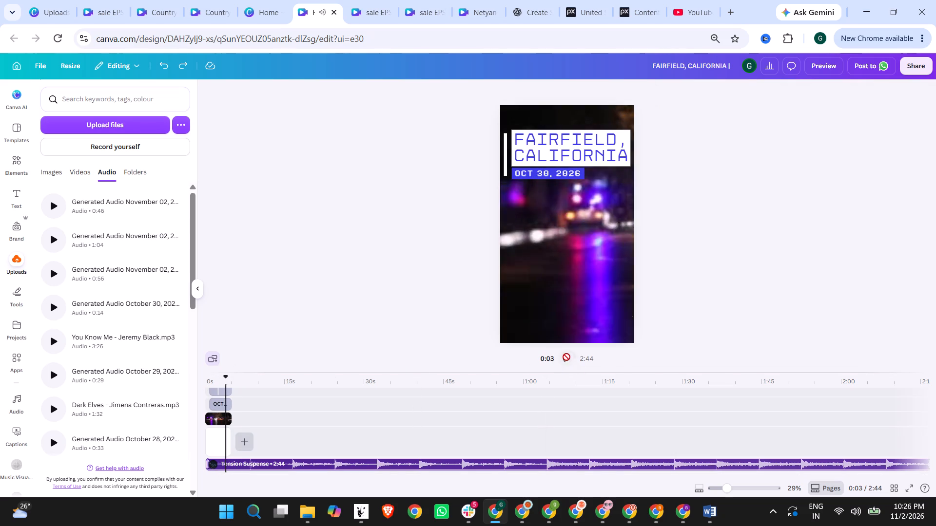
{"action": "left_click", "coordinate": [566, 357]}
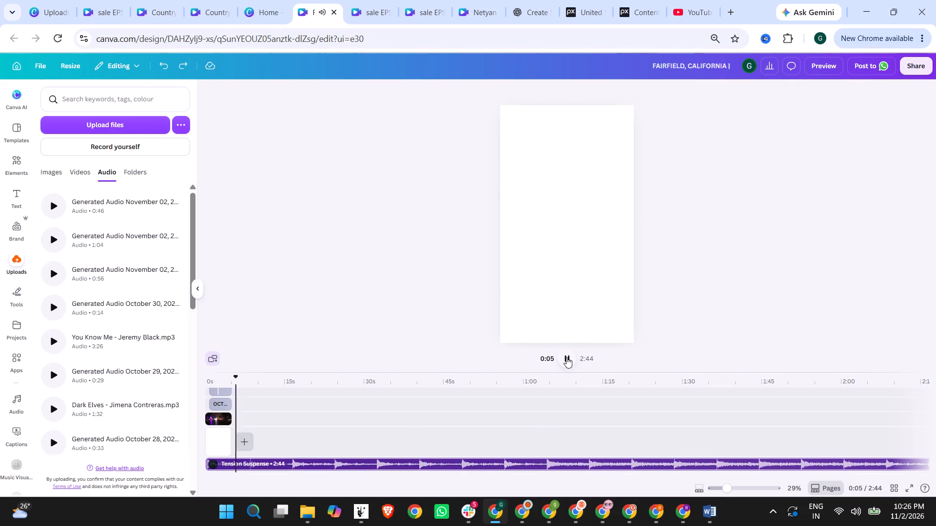
{"action": "left_click", "coordinate": [211, 377]}
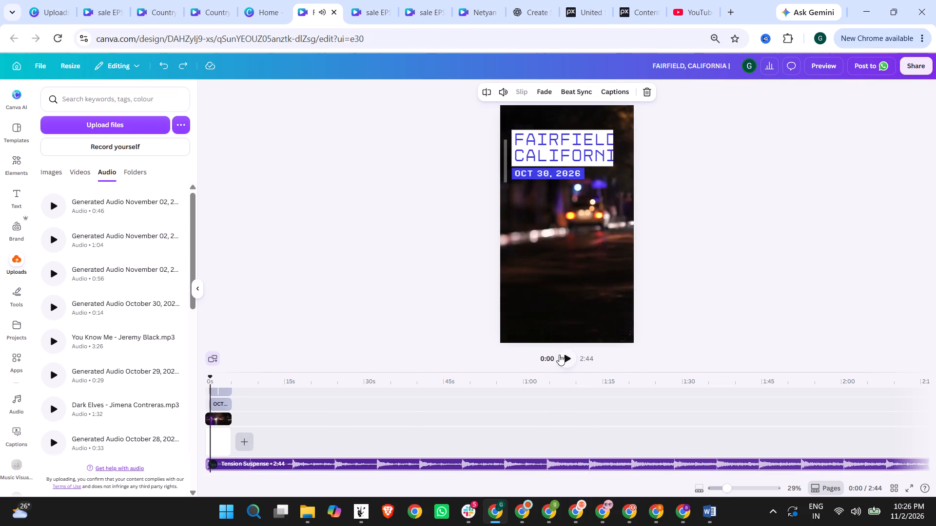
{"action": "left_click", "coordinate": [559, 355]}
{"action": "left_click", "coordinate": [571, 357]}
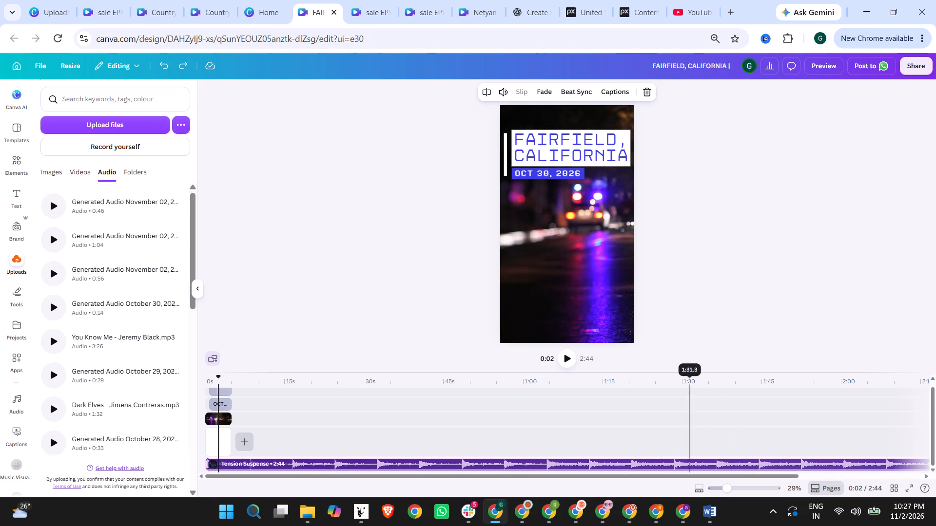
{"action": "left_click", "coordinate": [571, 357]}
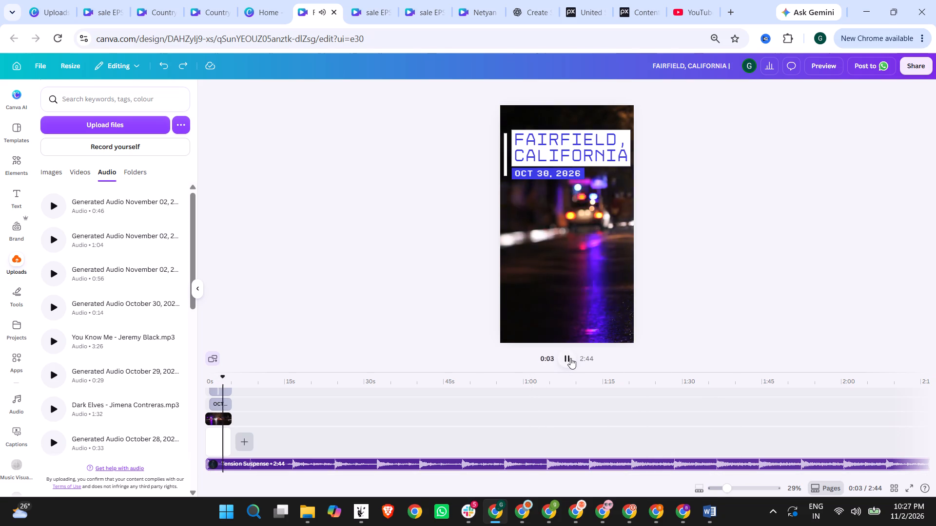
{"action": "left_click", "coordinate": [570, 358]}
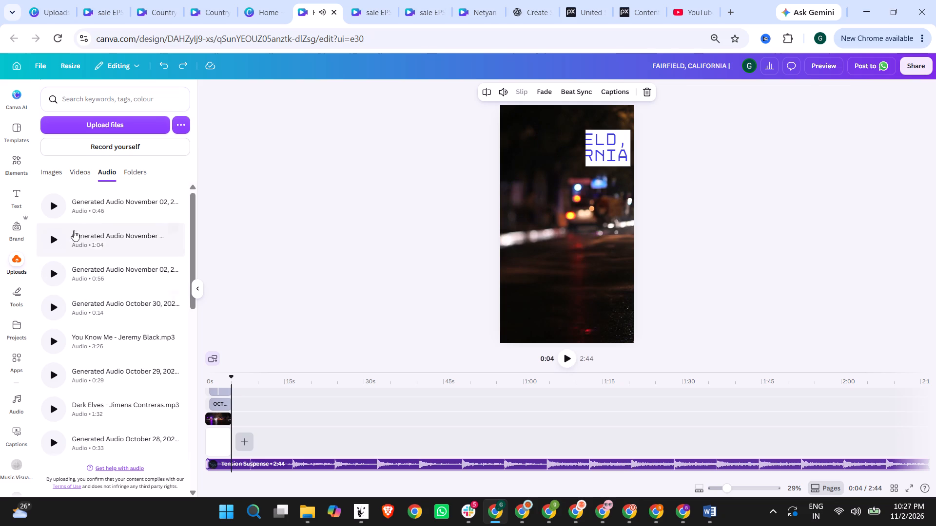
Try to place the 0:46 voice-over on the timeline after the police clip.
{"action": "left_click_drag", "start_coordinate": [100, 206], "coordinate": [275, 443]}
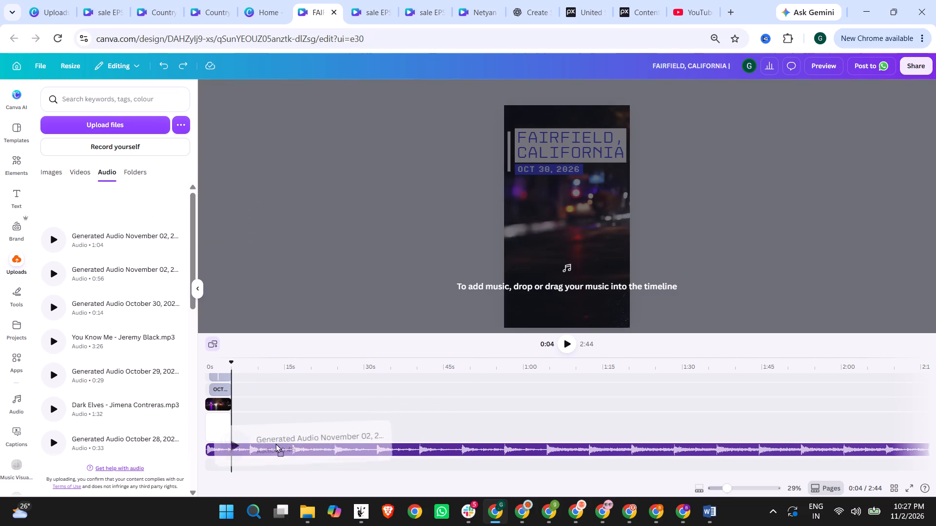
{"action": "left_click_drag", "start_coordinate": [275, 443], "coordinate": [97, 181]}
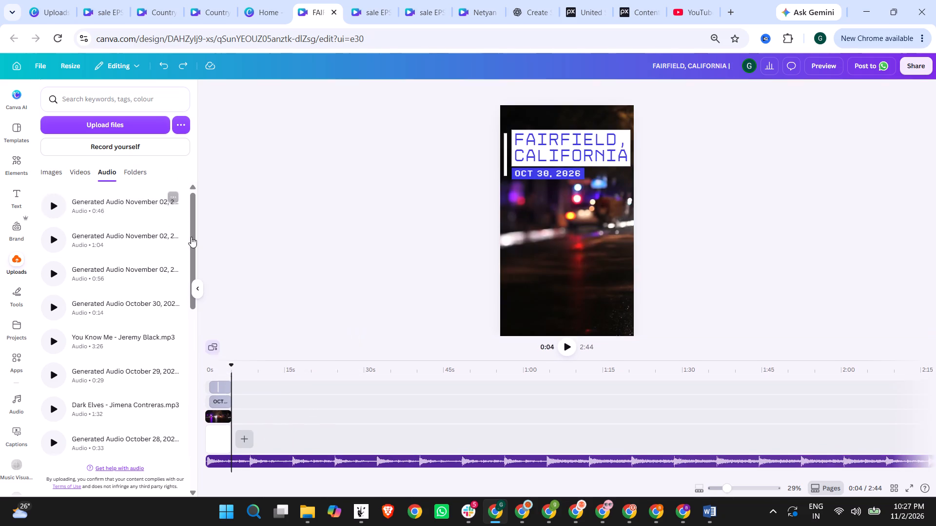
Unlink elements from clips through the Tension Suspense track's options.
{"action": "right_click", "coordinate": [284, 470]}
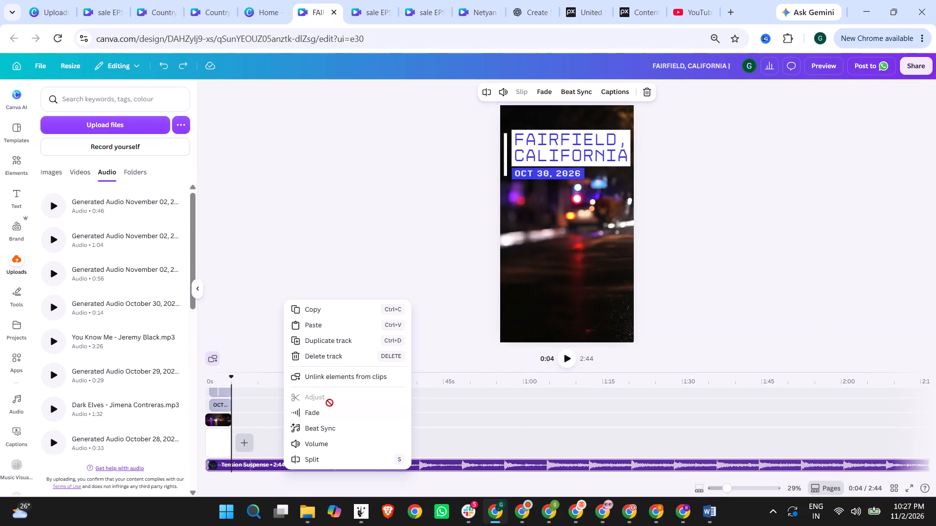
{"action": "left_click", "coordinate": [334, 376]}
{"action": "right_click", "coordinate": [318, 465]}
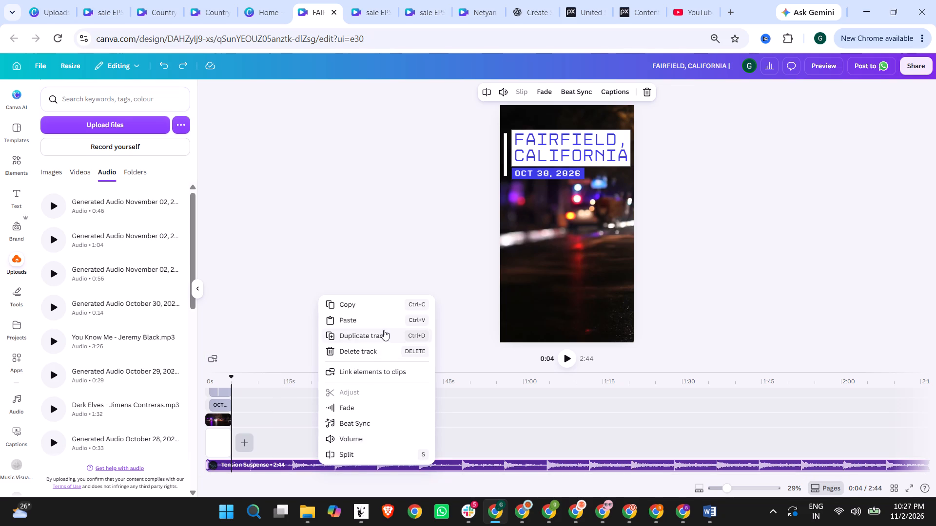
{"action": "left_click", "coordinate": [286, 412]}
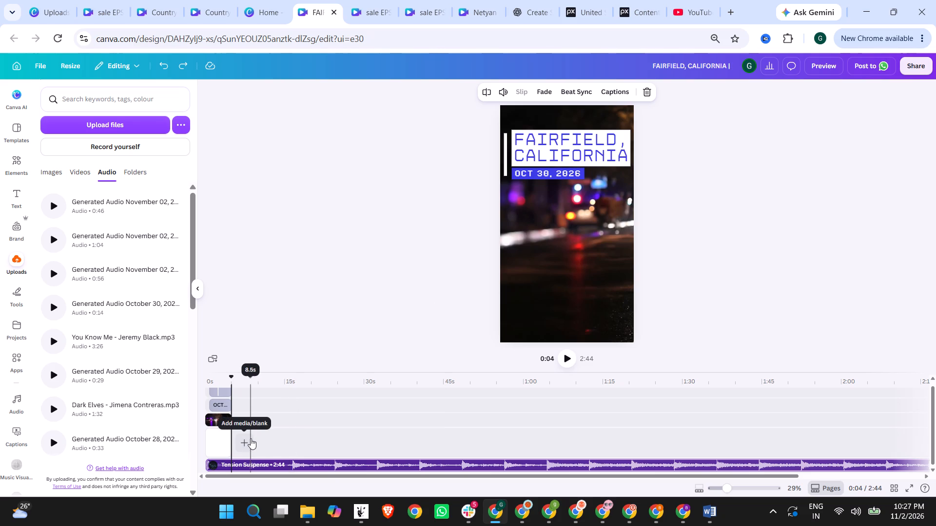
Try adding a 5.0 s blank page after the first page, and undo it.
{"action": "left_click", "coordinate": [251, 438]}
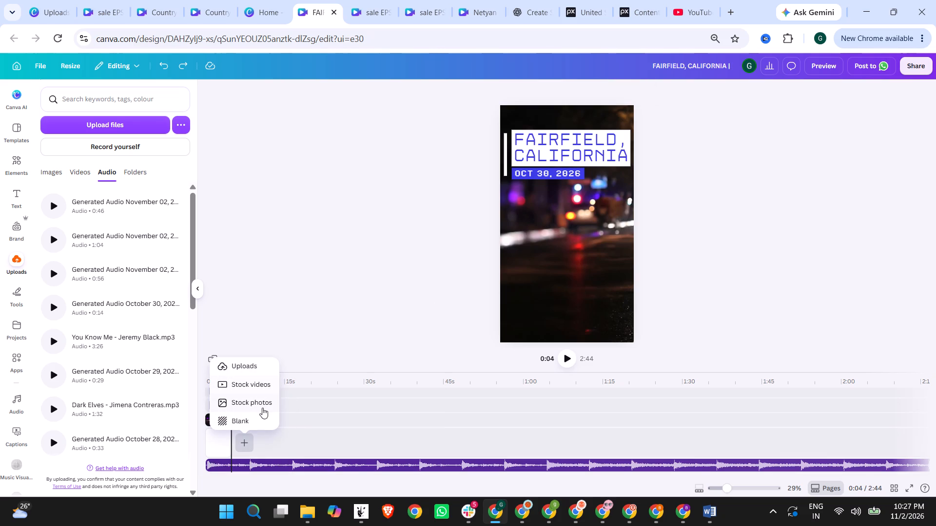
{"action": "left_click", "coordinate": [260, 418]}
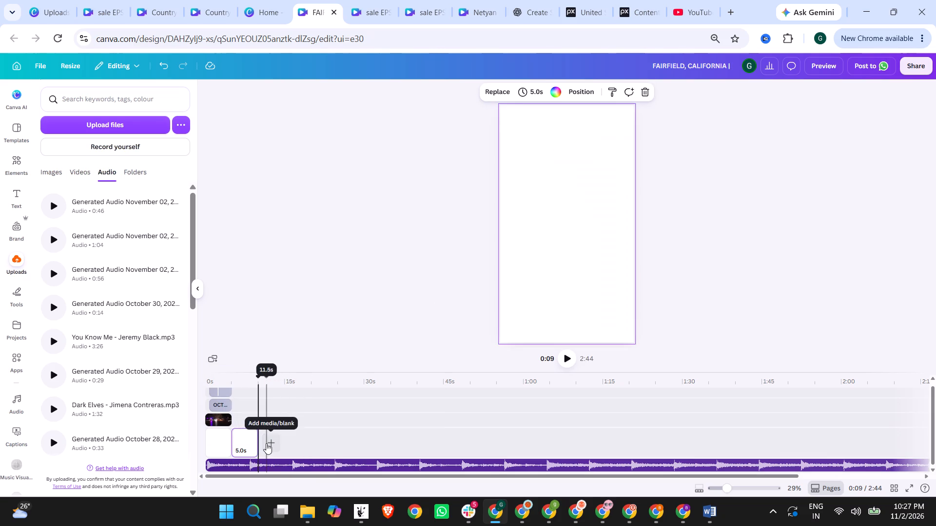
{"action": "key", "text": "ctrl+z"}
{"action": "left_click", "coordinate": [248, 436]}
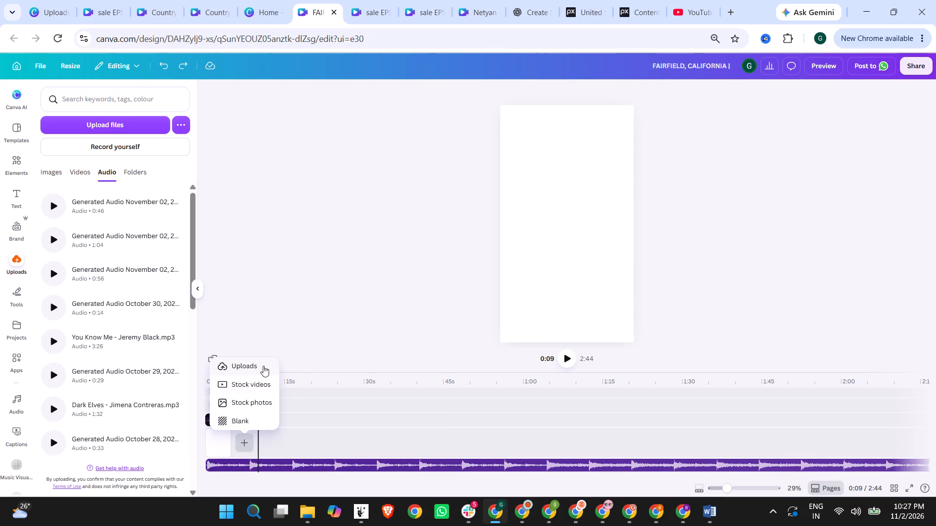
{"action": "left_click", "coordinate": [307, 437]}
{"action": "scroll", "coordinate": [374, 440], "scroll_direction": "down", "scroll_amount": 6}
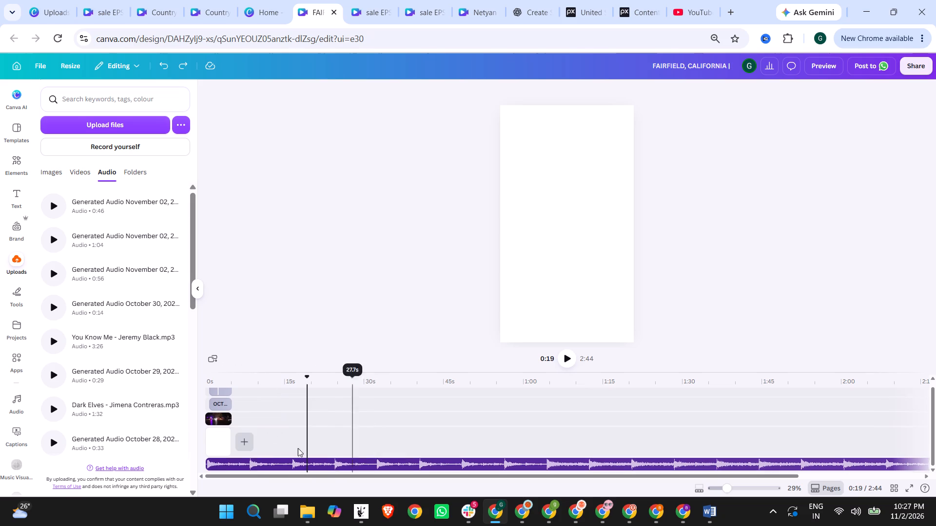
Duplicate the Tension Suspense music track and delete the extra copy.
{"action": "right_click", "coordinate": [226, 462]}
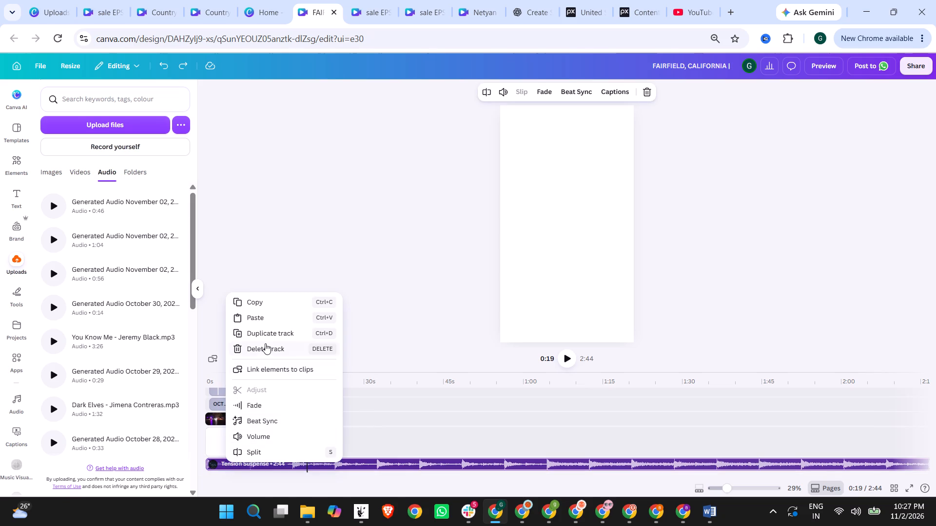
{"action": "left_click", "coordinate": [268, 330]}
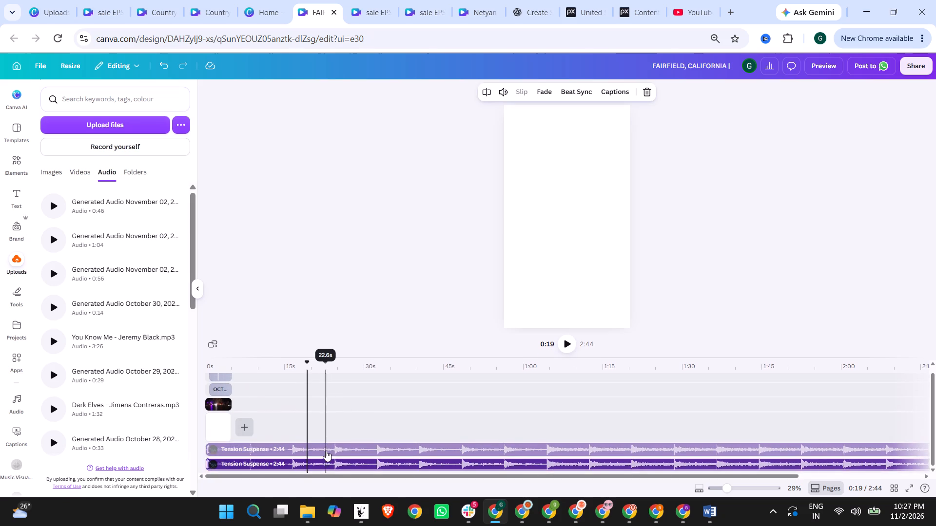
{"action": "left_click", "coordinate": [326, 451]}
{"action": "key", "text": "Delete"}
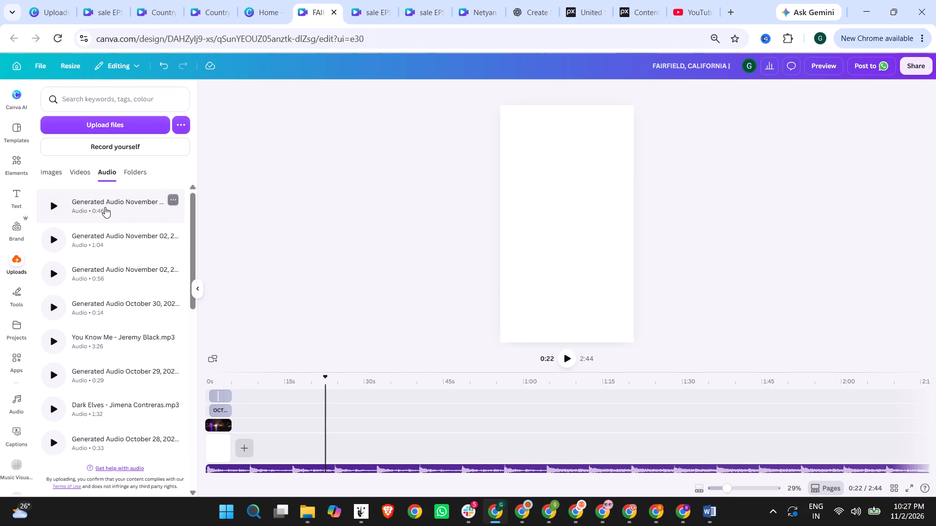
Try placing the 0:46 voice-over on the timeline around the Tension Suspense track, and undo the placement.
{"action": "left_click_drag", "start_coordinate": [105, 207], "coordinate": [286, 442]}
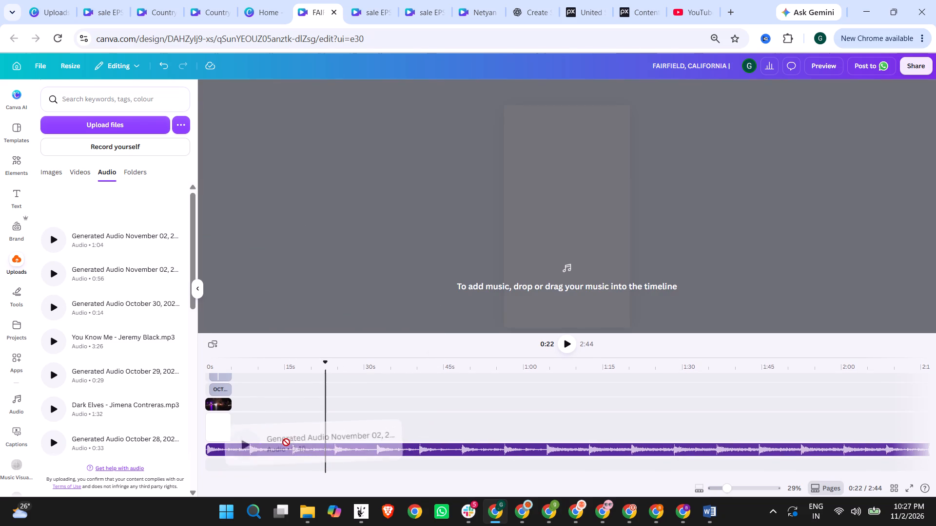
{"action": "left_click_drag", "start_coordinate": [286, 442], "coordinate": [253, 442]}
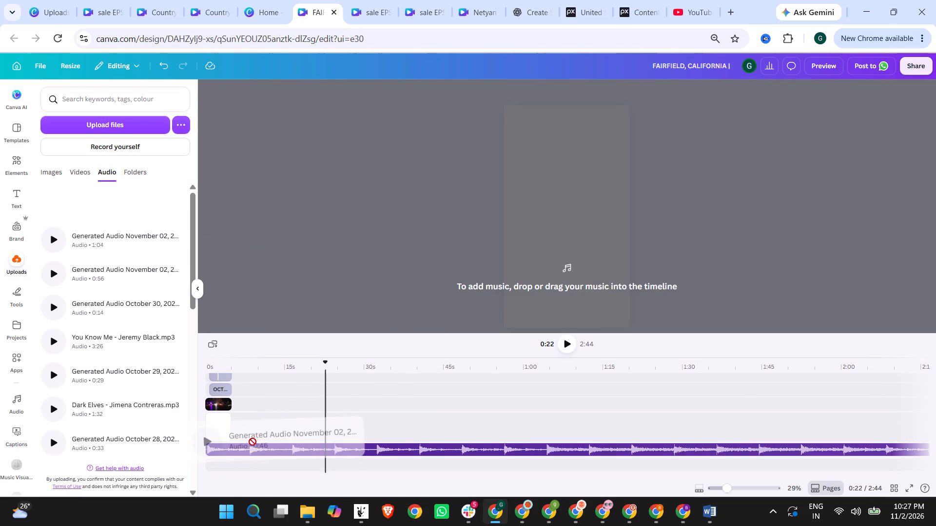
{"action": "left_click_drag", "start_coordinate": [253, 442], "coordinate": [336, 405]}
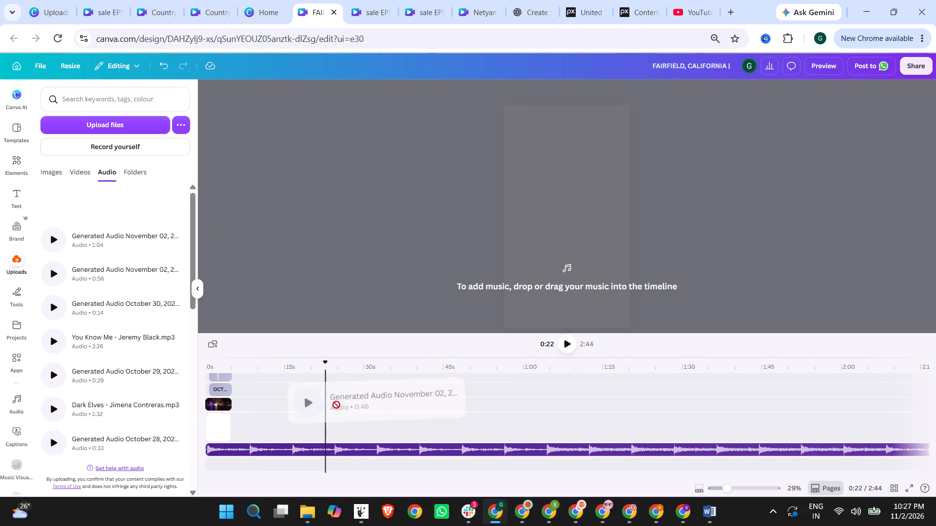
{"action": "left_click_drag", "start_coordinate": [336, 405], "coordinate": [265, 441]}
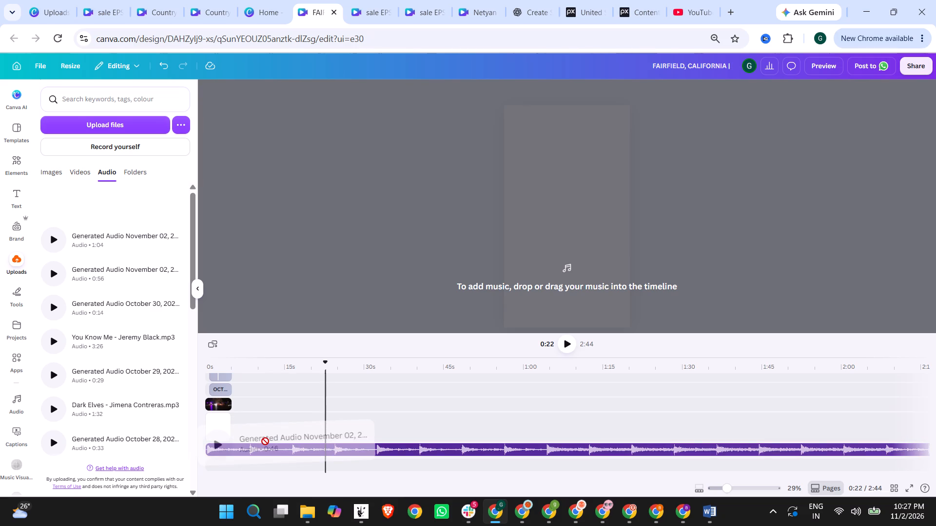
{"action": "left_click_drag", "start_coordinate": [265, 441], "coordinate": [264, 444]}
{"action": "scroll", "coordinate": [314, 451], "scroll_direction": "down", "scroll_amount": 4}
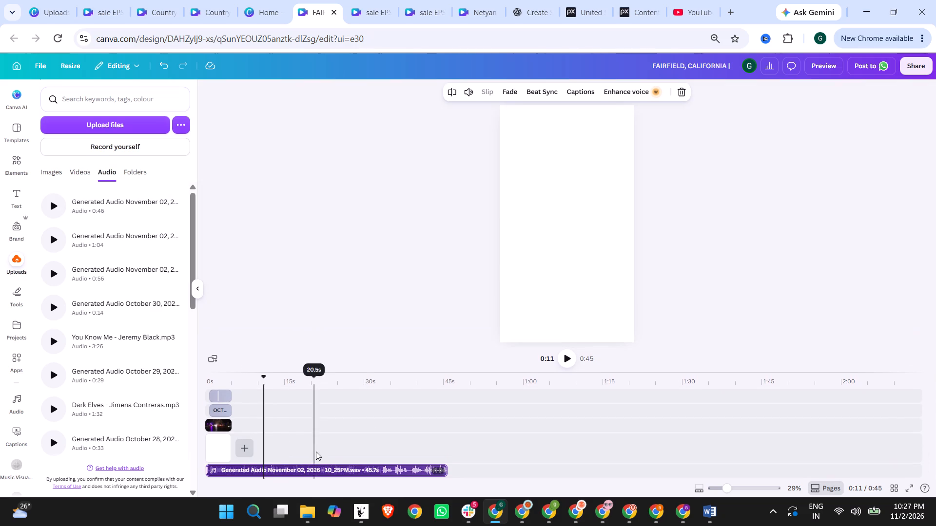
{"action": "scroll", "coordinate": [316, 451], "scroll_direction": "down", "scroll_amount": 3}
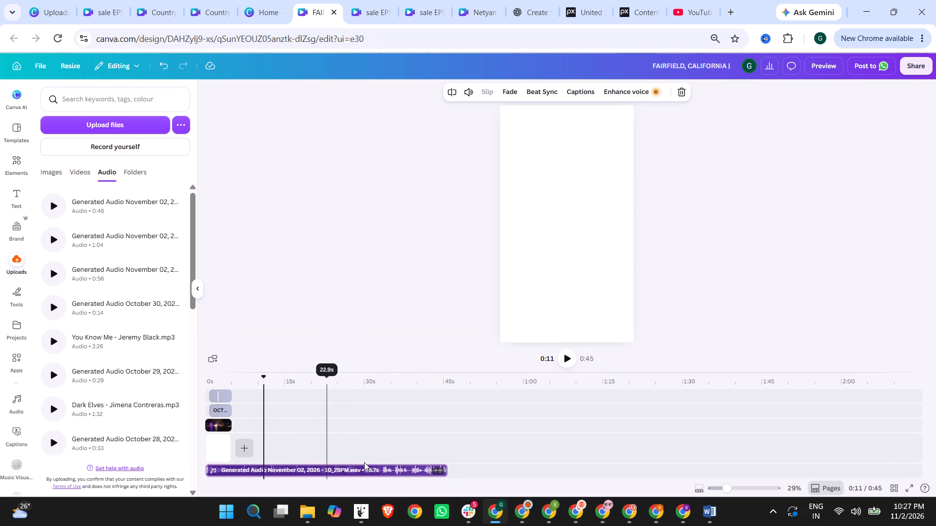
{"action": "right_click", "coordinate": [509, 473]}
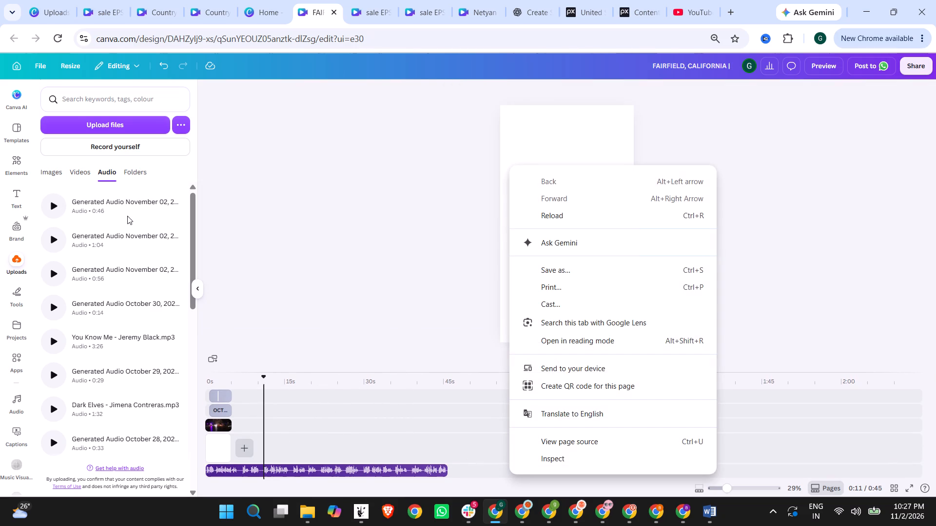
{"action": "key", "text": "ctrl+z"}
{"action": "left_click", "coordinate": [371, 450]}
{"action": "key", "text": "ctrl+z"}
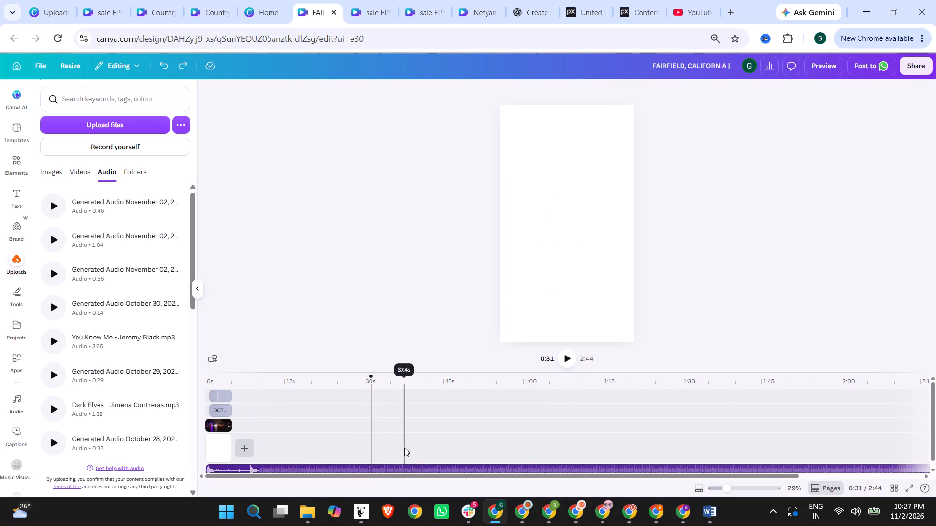
Trim the end of the Tension Suspense track to a length of 1:07.
{"action": "left_click_drag", "start_coordinate": [513, 476], "coordinate": [672, 476]}
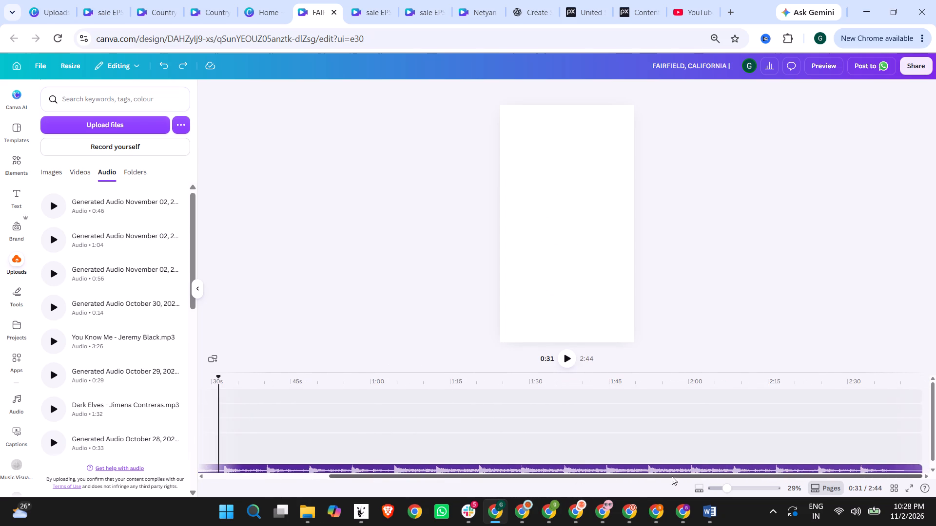
{"action": "left_click_drag", "start_coordinate": [672, 476], "coordinate": [716, 477]}
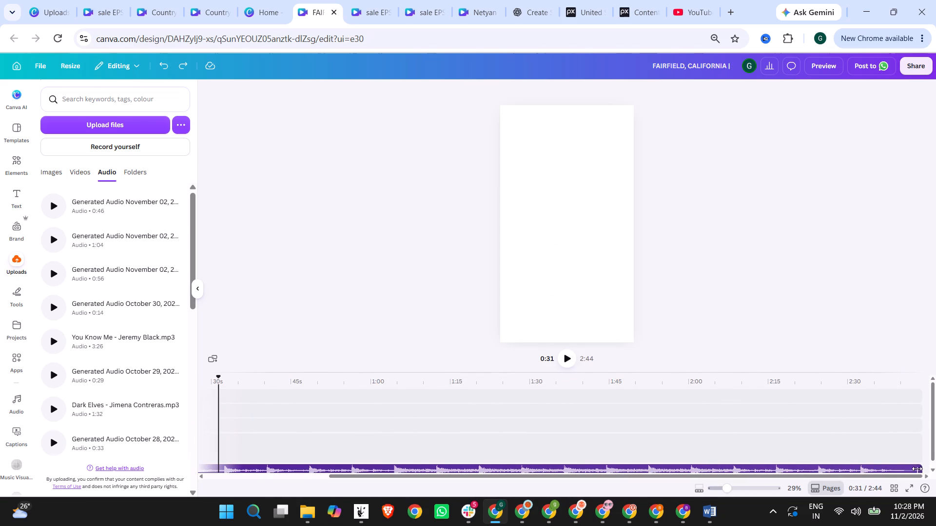
{"action": "left_click_drag", "start_coordinate": [917, 469], "coordinate": [407, 464]}
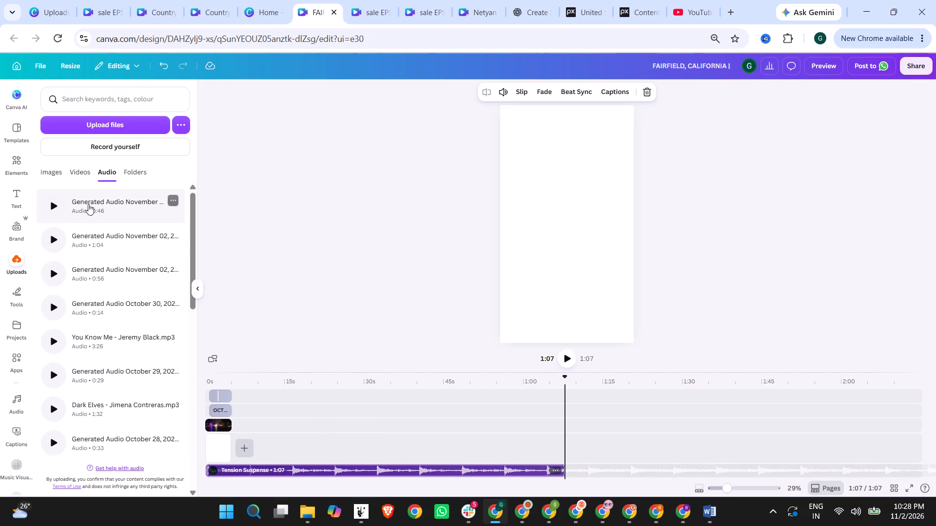
Add the 0:46 voice-over on its own row below the music, starting at about 0:05 where the police clip ends.
{"action": "left_click_drag", "start_coordinate": [88, 204], "coordinate": [344, 477]}
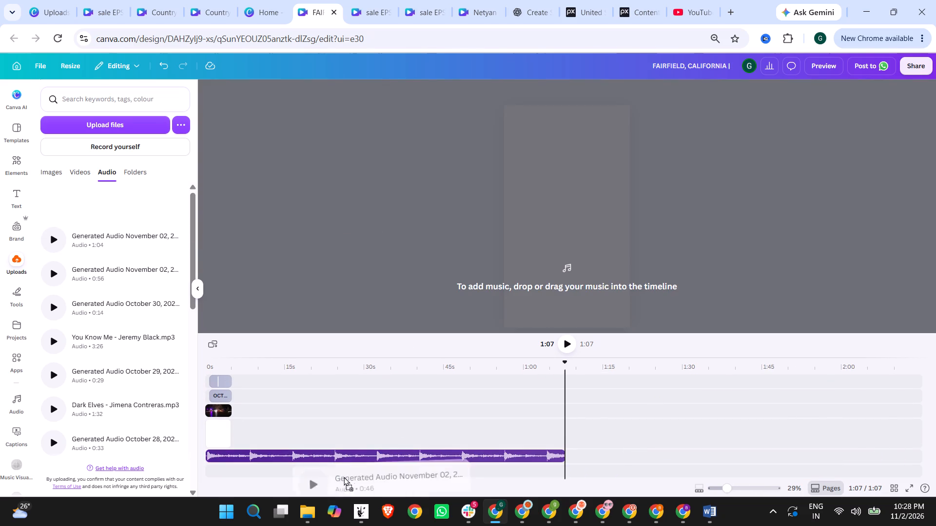
{"action": "left_click_drag", "start_coordinate": [344, 477], "coordinate": [337, 473]}
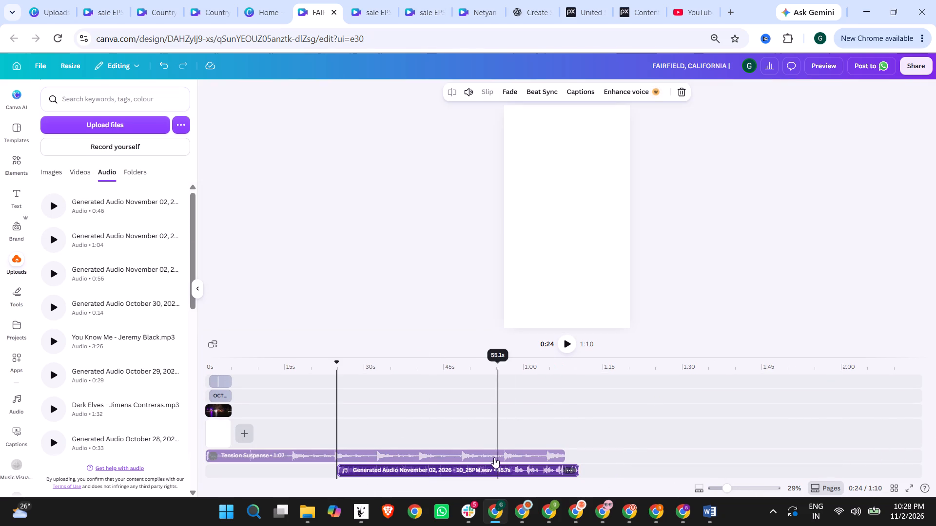
{"action": "scroll", "coordinate": [494, 457], "scroll_direction": "down", "scroll_amount": 5}
{"action": "left_click_drag", "start_coordinate": [465, 466], "coordinate": [338, 465]}
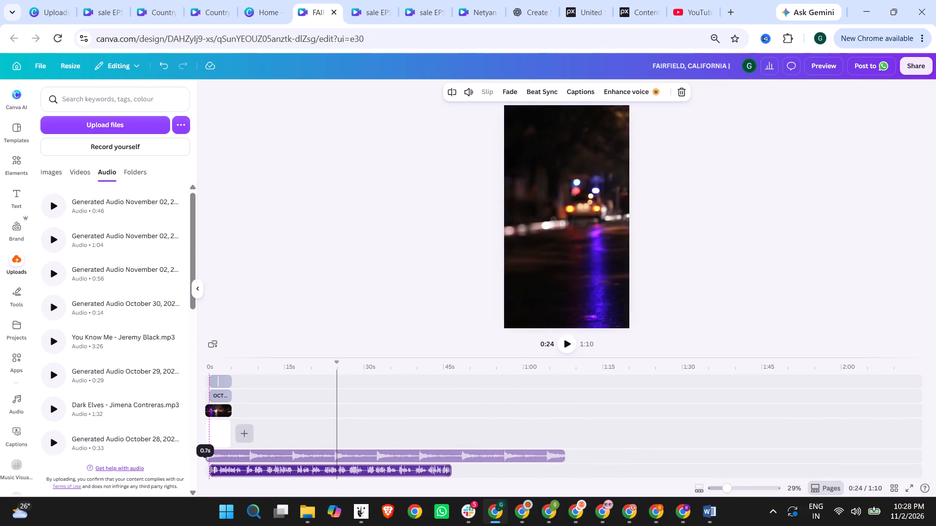
{"action": "left_click_drag", "start_coordinate": [338, 465], "coordinate": [362, 465]}
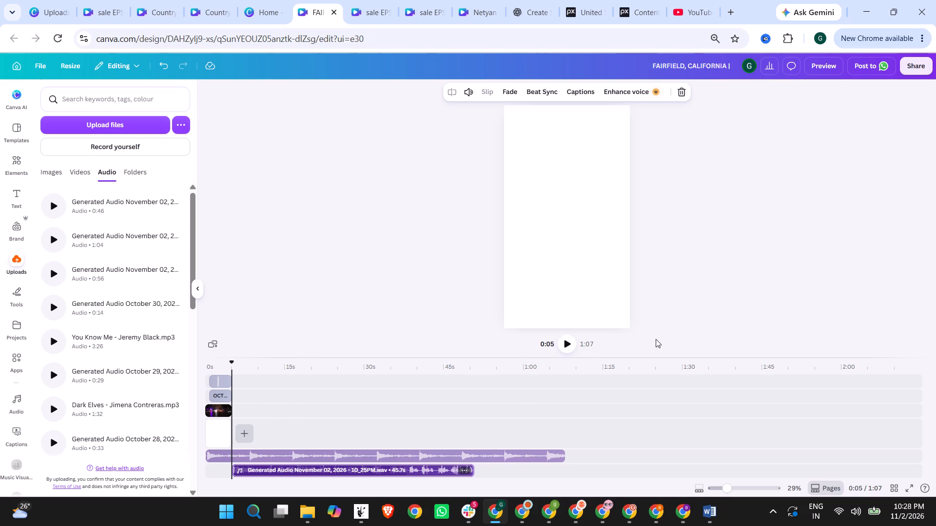
Play the reel briefly from the start of the voice-over at 0:05, and move the playhead to 0:02.
{"action": "left_click", "coordinate": [566, 339]}
{"action": "left_click", "coordinate": [566, 344]}
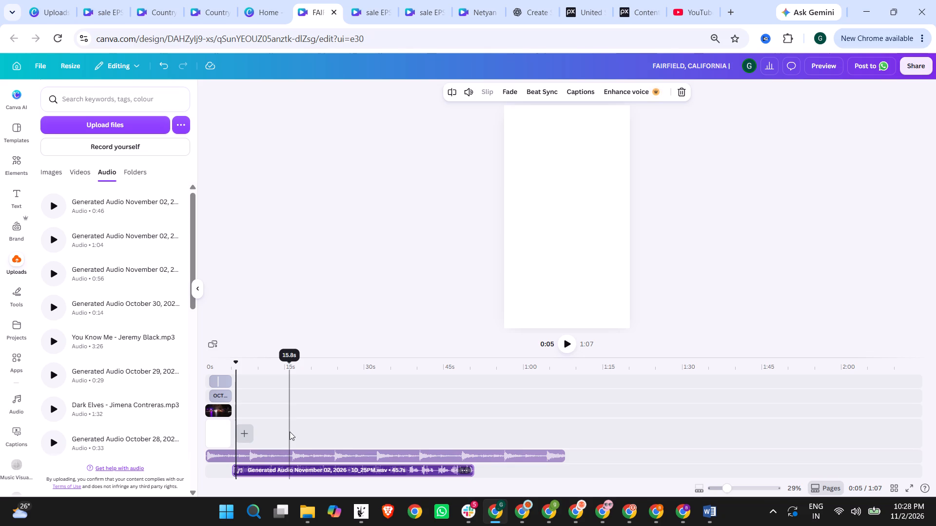
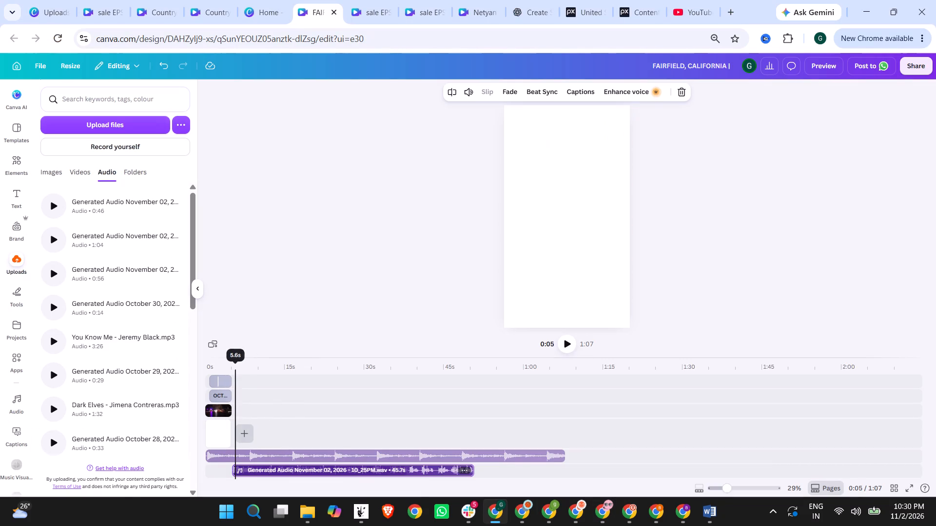
Search the audio elements for crime, and refine the search to crime scene.
{"action": "left_click", "coordinate": [80, 101]}
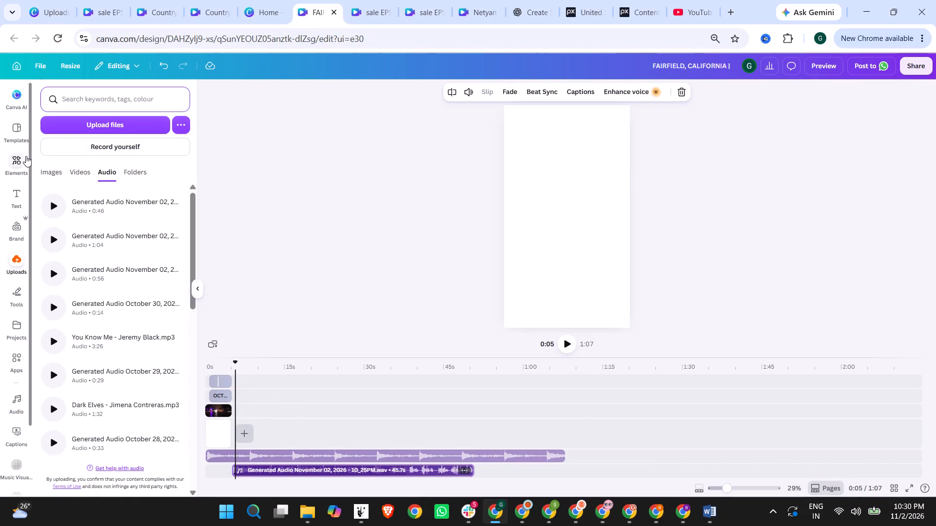
{"action": "left_click", "coordinate": [26, 156]}
{"action": "left_click", "coordinate": [72, 111]}
{"action": "left_click_drag", "start_coordinate": [100, 115], "coordinate": [29, 122]}
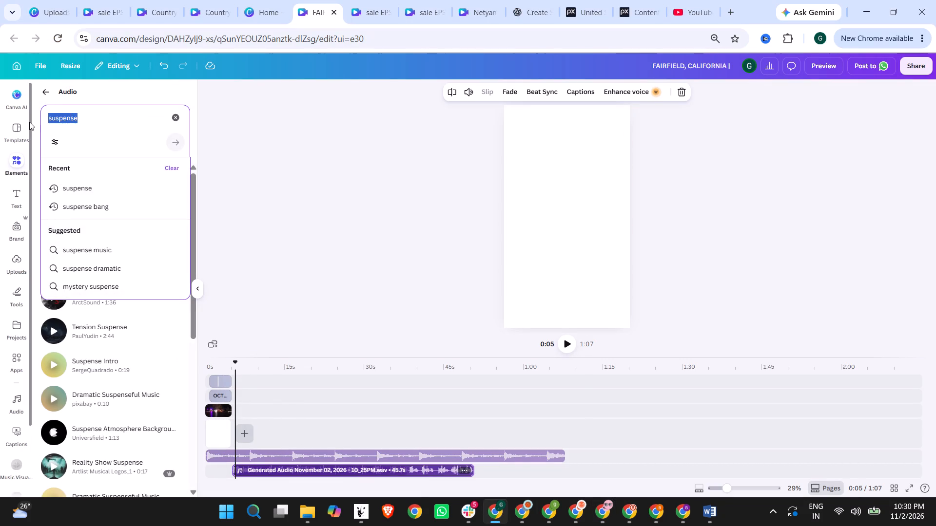
{"action": "type", "text": "crime"}
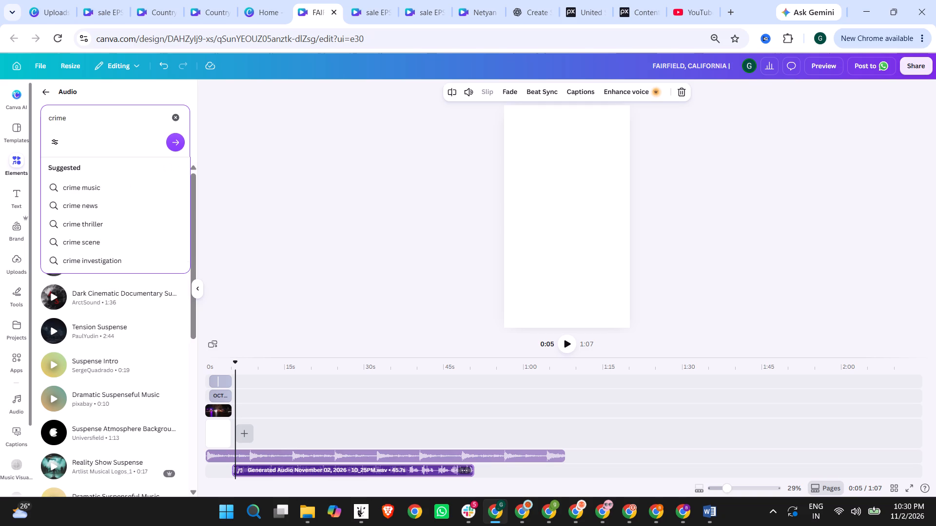
{"action": "key", "text": "Return"}
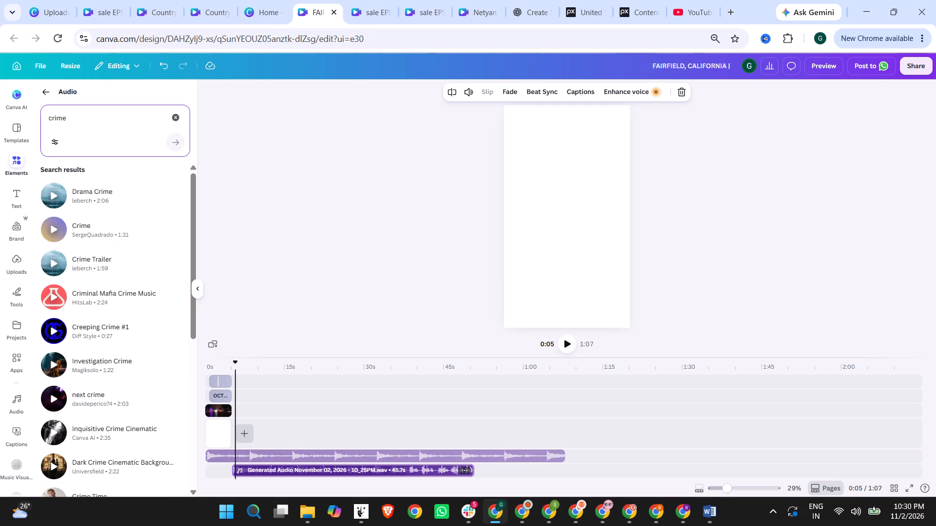
{"action": "key", "text": "space"}
{"action": "type", "text": "scene"}
{"action": "key", "text": "Return"}
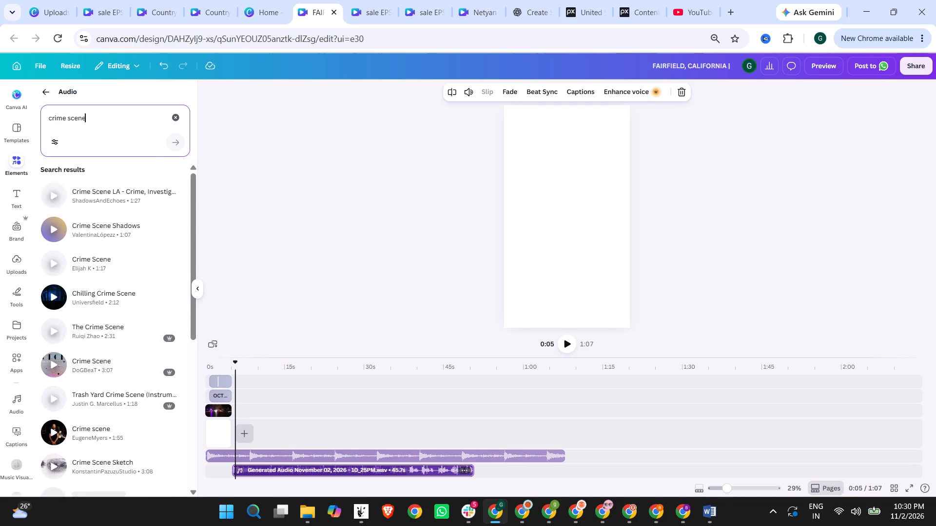
Search the photo elements for crime scene.
{"action": "left_click", "coordinate": [44, 92]}
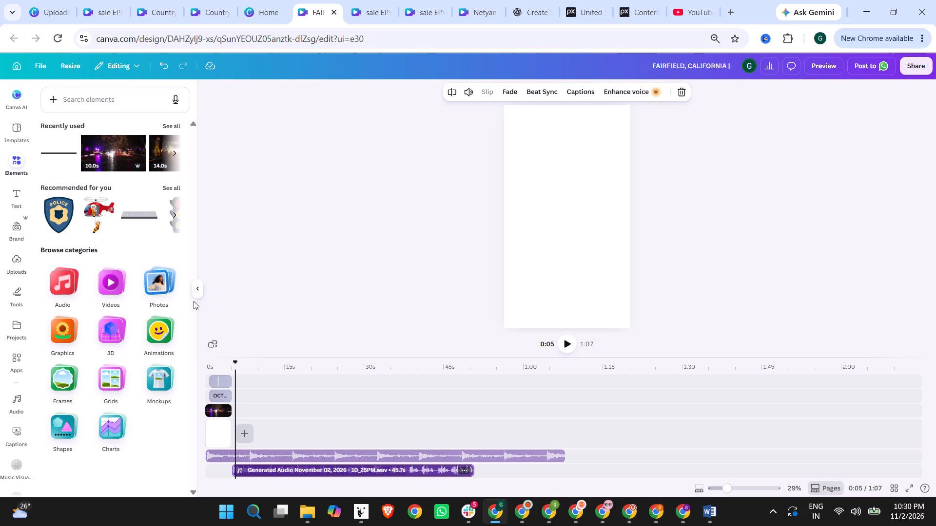
{"action": "left_click", "coordinate": [168, 286]}
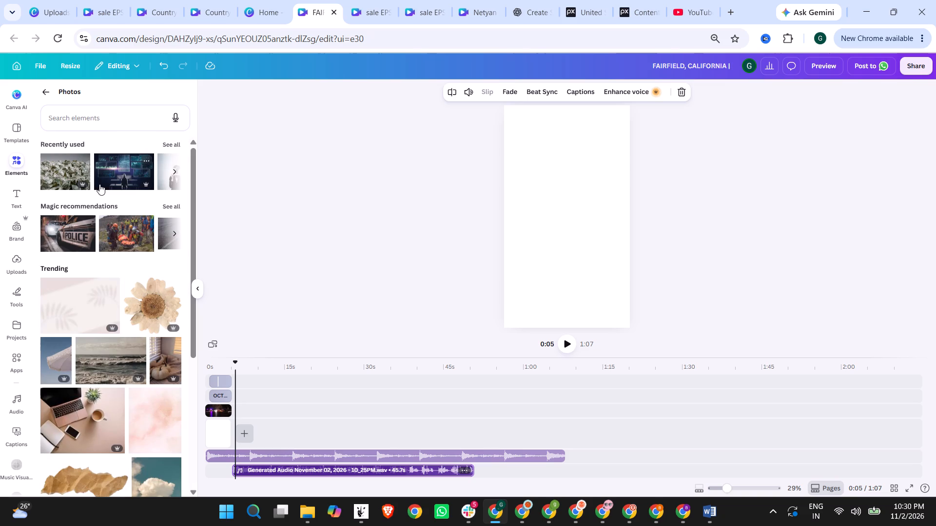
{"action": "left_click", "coordinate": [107, 116]}
{"action": "type", "text": "crime scne"}
{"action": "key", "text": "Return"}
{"action": "key", "text": "BackSpace"}
{"action": "key", "text": "BackSpace"}
{"action": "key", "text": "BackSpace"}
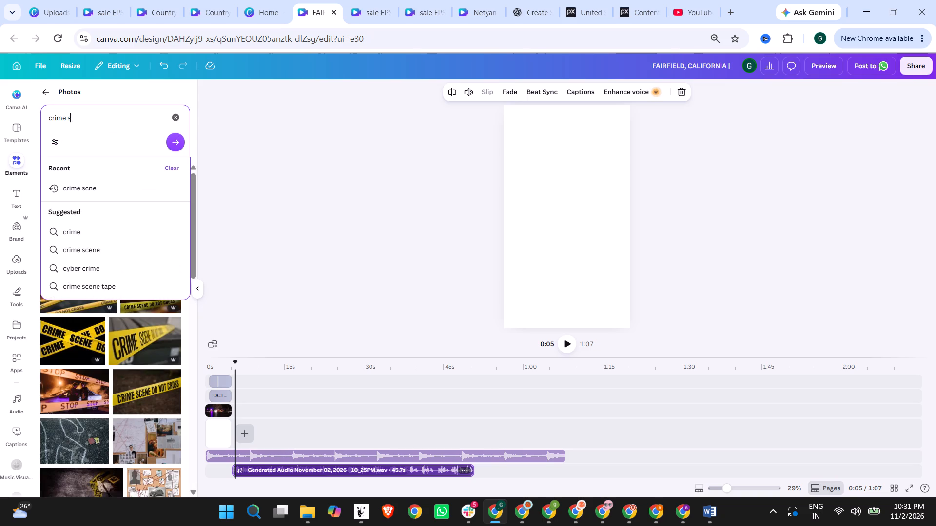
{"action": "type", "text": "cene"}
{"action": "key", "text": "Return"}
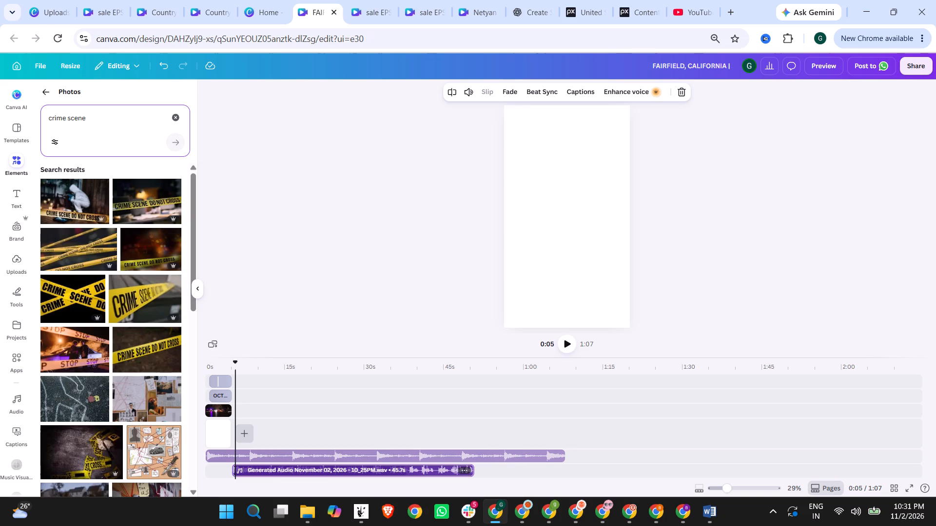
Search all elements for crime scene and show the full set of video results.
{"action": "left_click", "coordinate": [43, 87]}
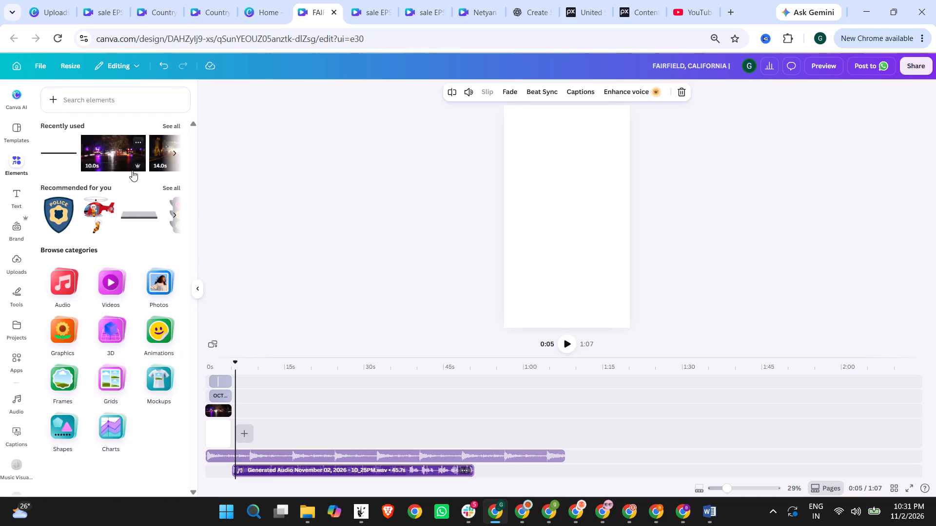
{"action": "left_click", "coordinate": [107, 102]}
{"action": "type", "text": "crime scene"}
{"action": "key", "text": "Return"}
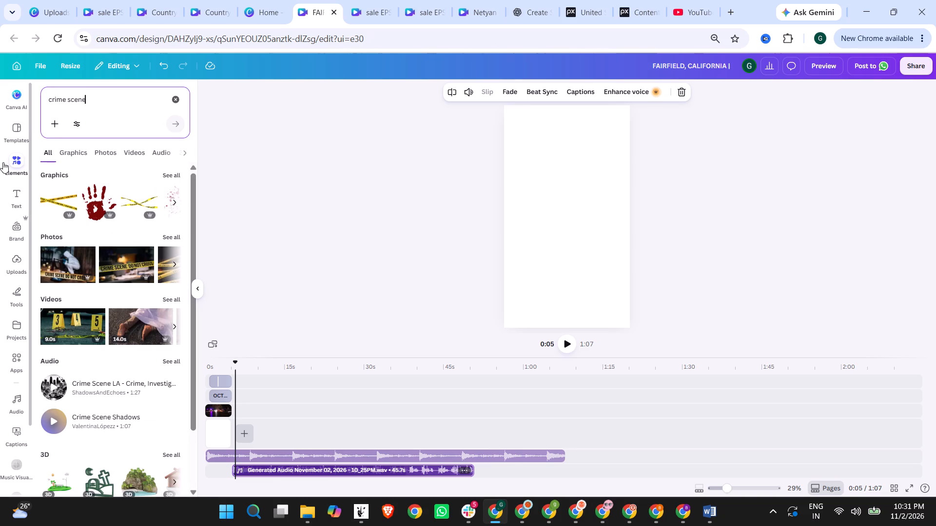
{"action": "left_click", "coordinate": [175, 295]}
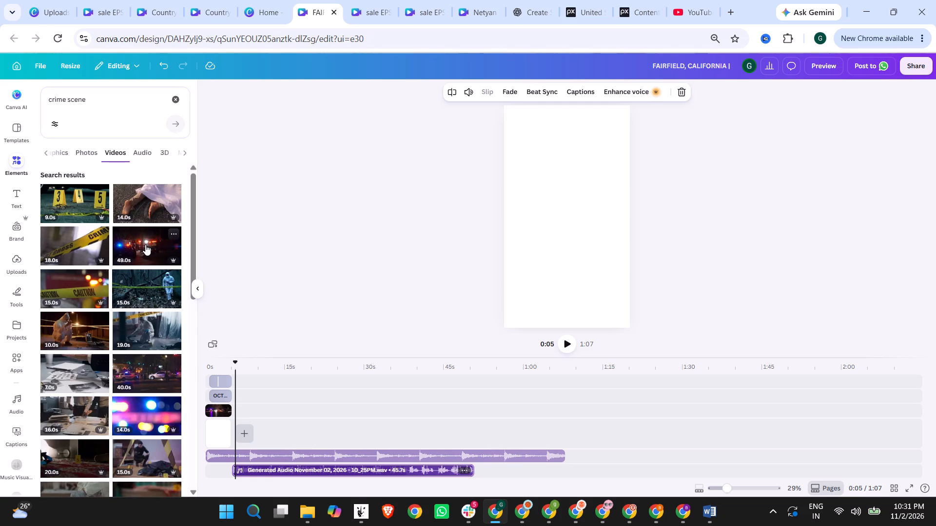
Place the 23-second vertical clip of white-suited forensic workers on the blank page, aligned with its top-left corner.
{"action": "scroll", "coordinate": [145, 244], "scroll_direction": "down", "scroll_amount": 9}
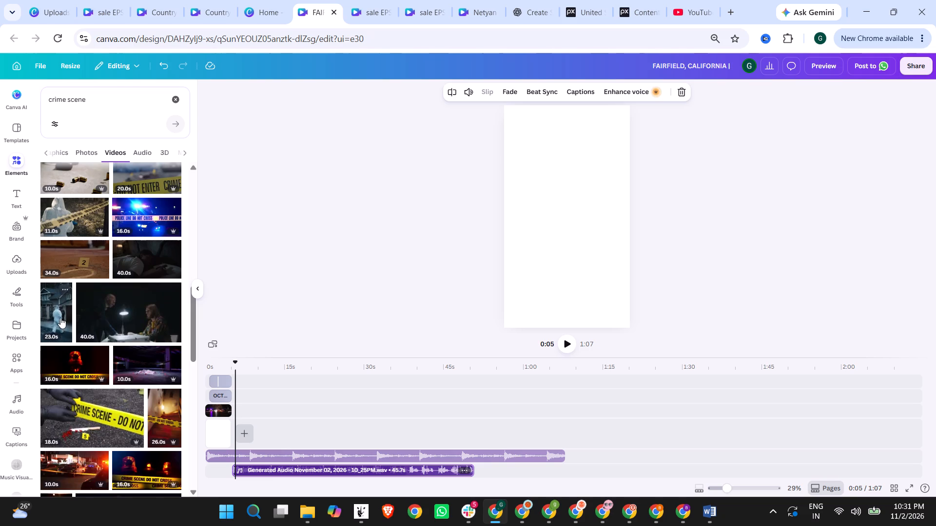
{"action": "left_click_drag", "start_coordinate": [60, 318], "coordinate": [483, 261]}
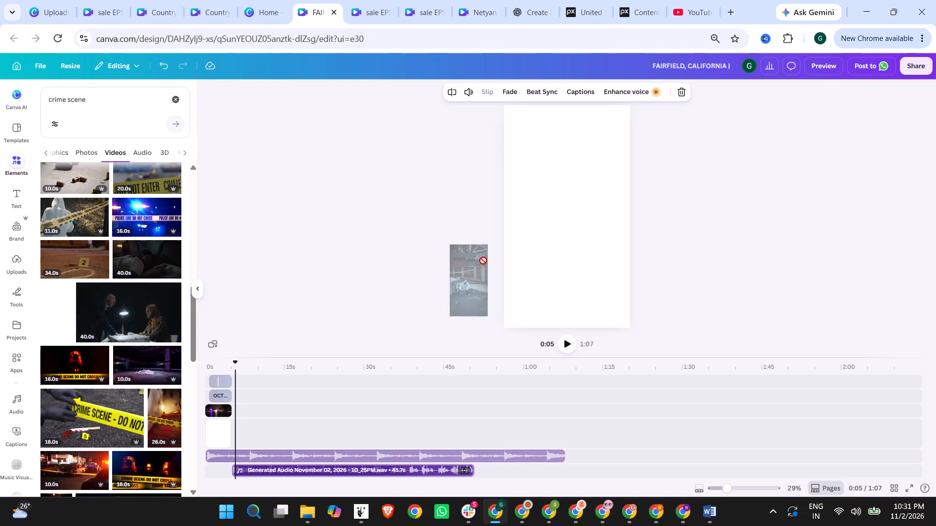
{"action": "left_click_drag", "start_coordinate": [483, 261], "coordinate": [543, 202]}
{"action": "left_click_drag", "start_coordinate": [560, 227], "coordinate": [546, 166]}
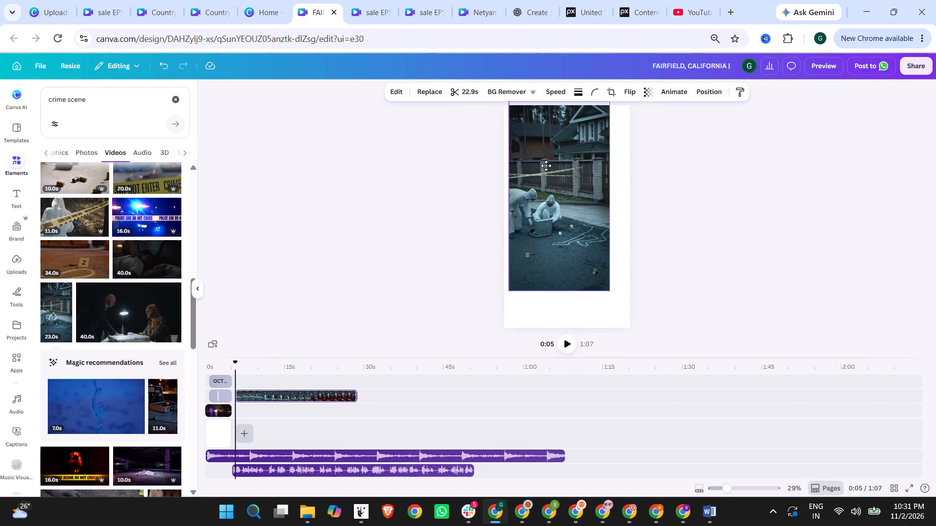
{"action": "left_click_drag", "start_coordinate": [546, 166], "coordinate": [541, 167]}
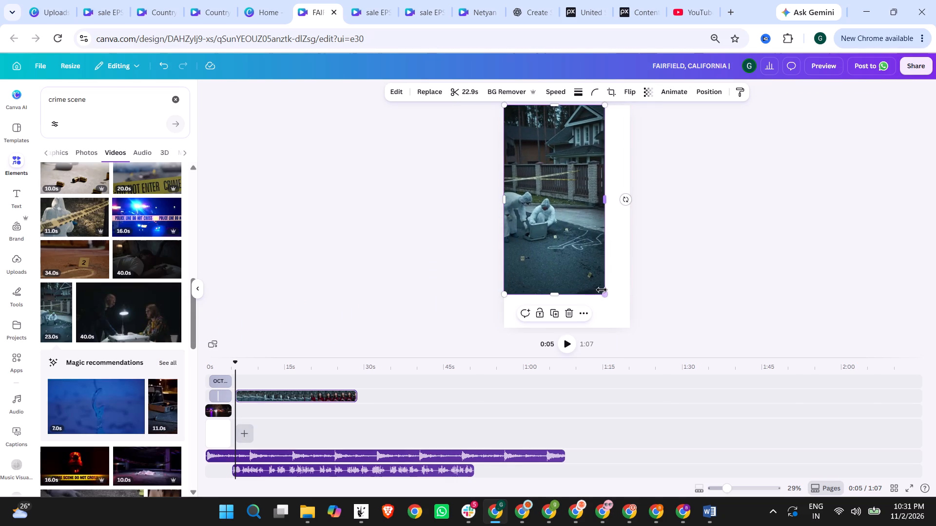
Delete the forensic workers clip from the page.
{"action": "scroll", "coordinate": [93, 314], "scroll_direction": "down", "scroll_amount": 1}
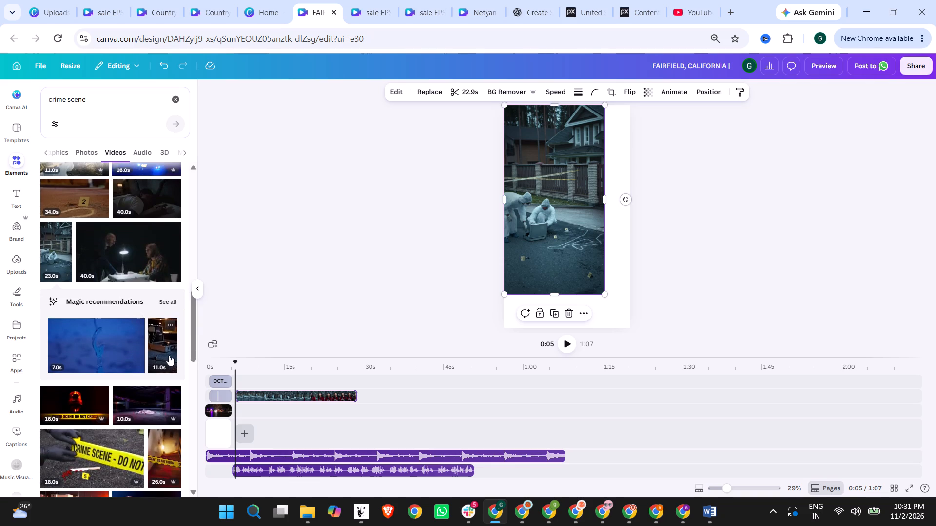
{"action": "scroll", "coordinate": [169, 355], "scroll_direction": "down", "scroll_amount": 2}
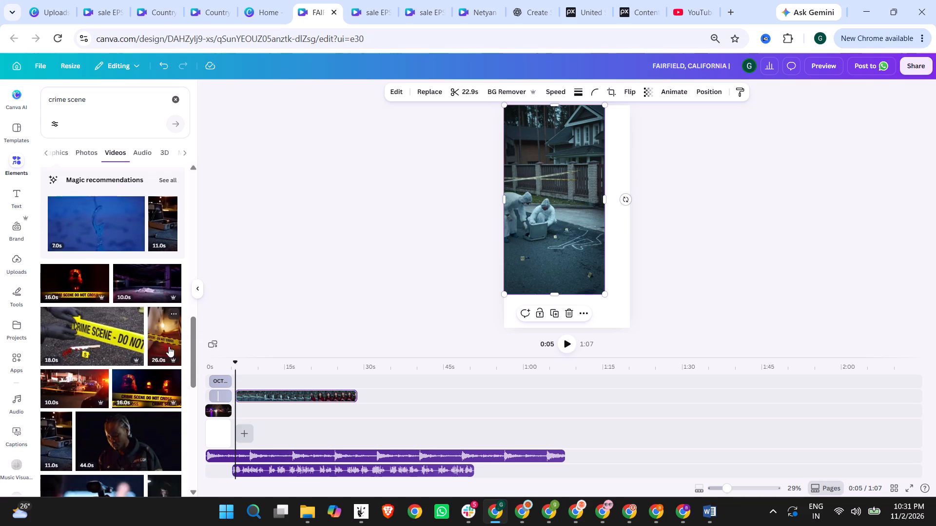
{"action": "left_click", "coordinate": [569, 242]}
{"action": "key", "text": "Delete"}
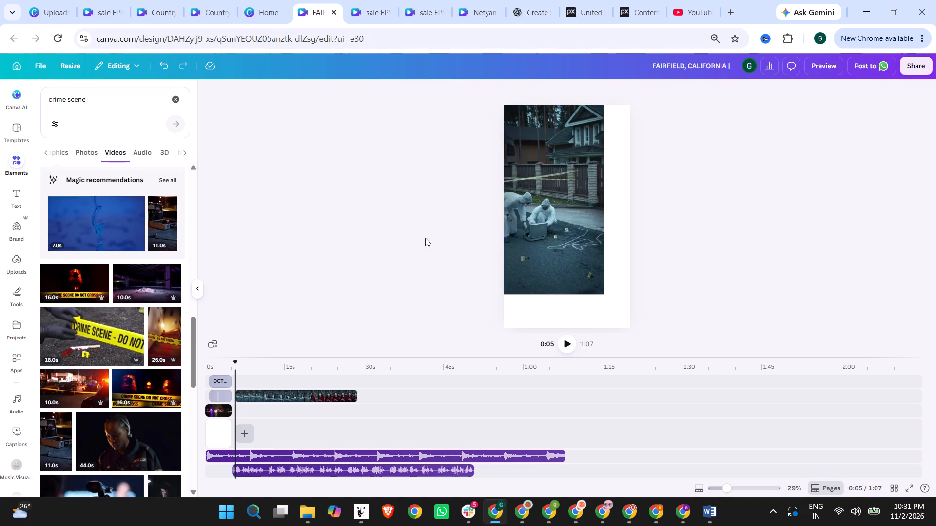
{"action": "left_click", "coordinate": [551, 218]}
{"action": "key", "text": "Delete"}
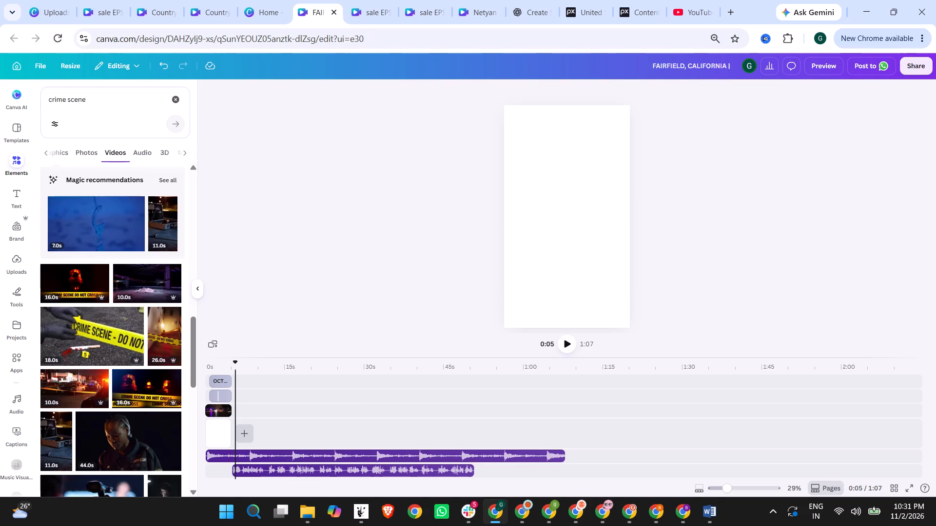
Add the 26-second vertical crime scene tape clip to the police clip's row, starting at about 0:06.
{"action": "left_click_drag", "start_coordinate": [173, 330], "coordinate": [452, 209]}
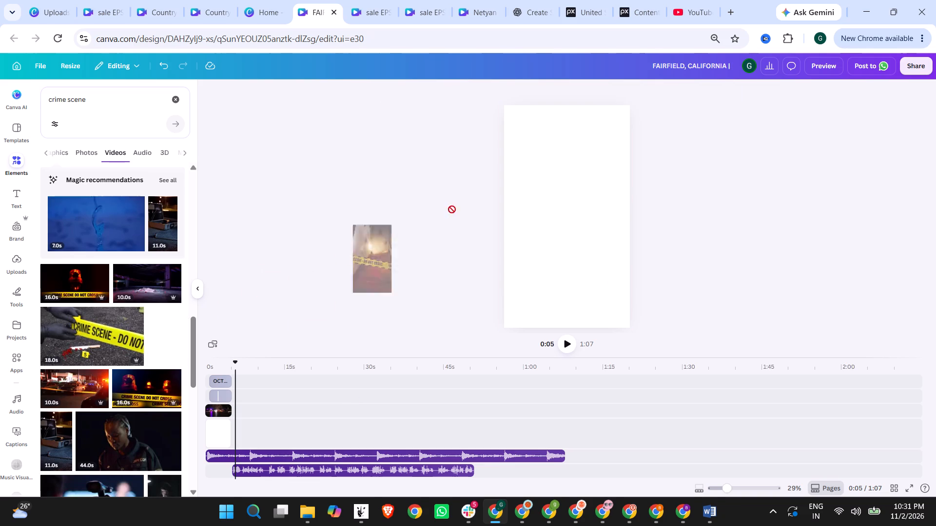
{"action": "left_click_drag", "start_coordinate": [452, 209], "coordinate": [284, 398]}
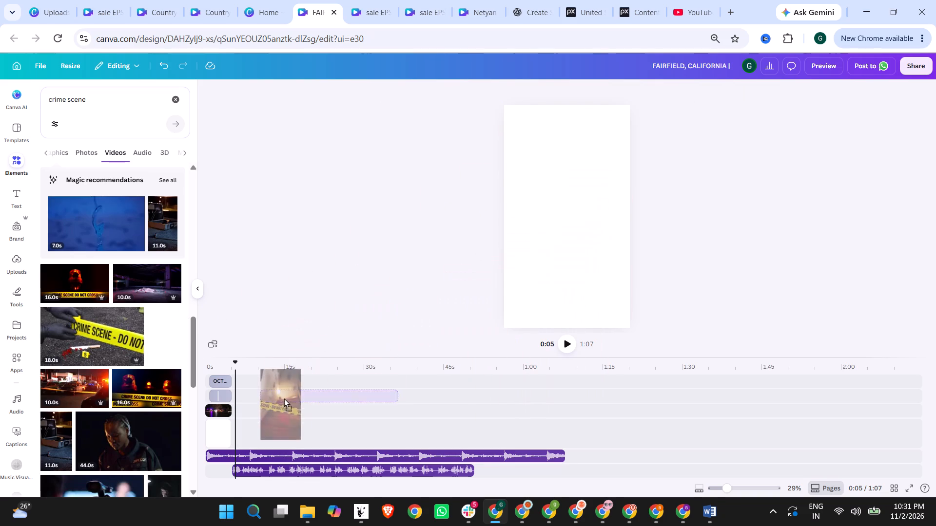
{"action": "left_click_drag", "start_coordinate": [284, 398], "coordinate": [264, 413]}
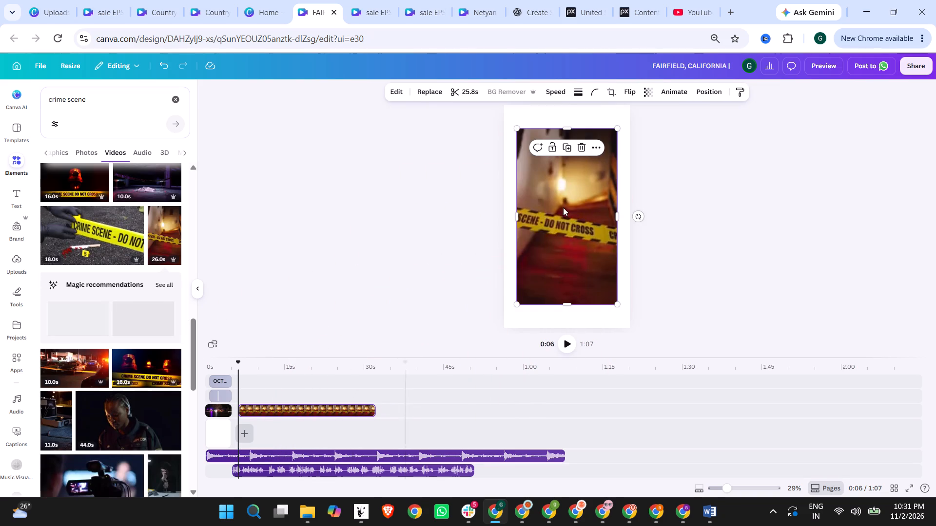
Position and enlarge the crime scene tape clip to cover the whole page, about 1,103 wide by 1,987 high.
{"action": "left_click_drag", "start_coordinate": [566, 216], "coordinate": [551, 192]}
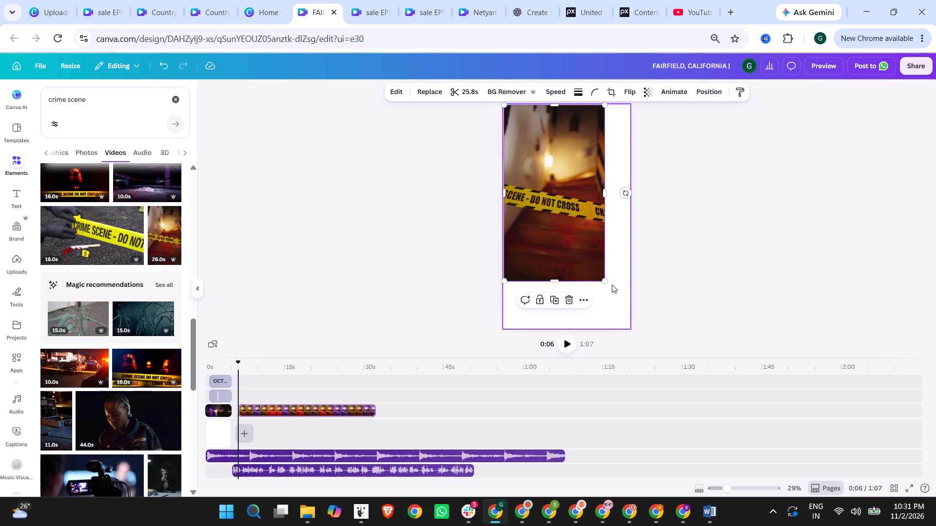
{"action": "left_click_drag", "start_coordinate": [606, 281], "coordinate": [630, 327]}
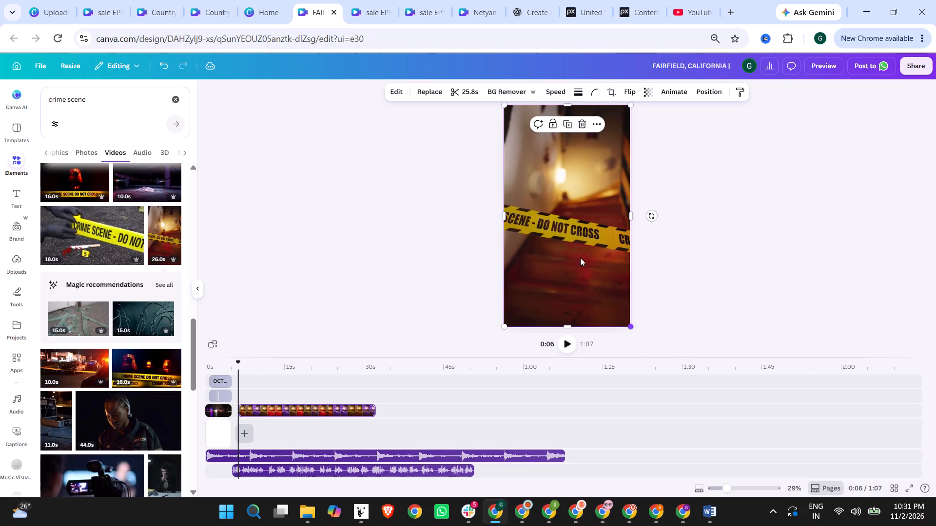
{"action": "left_click_drag", "start_coordinate": [504, 106], "coordinate": [499, 104]}
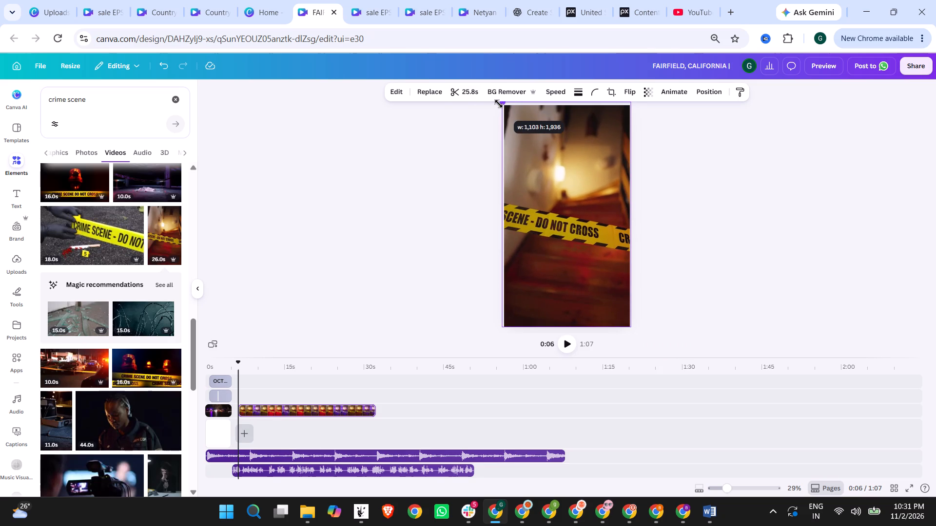
{"action": "left_click_drag", "start_coordinate": [499, 104], "coordinate": [499, 104]}
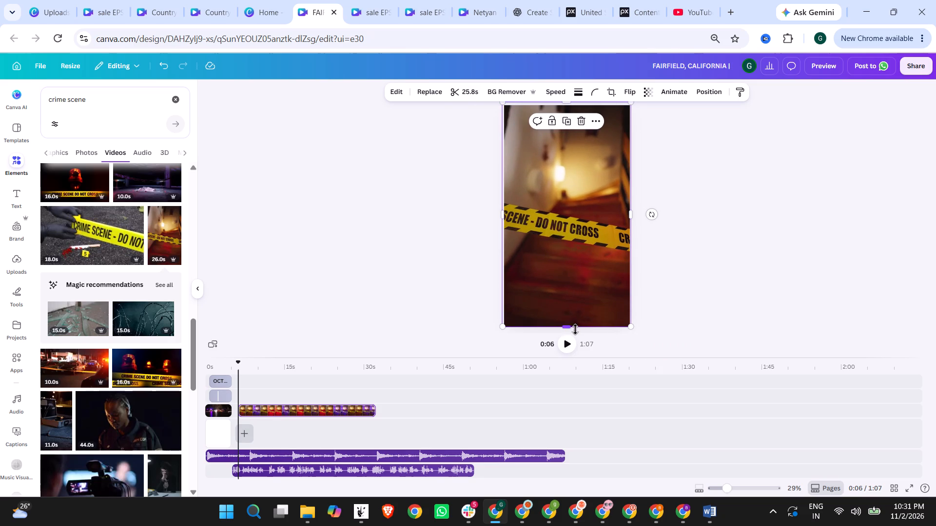
{"action": "left_click_drag", "start_coordinate": [570, 328], "coordinate": [573, 332]}
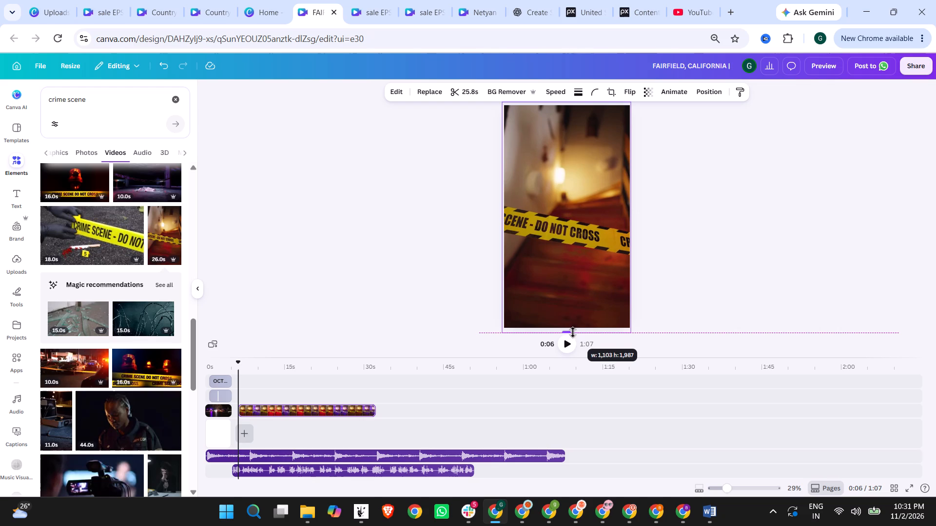
{"action": "left_click_drag", "start_coordinate": [573, 332], "coordinate": [573, 331]}
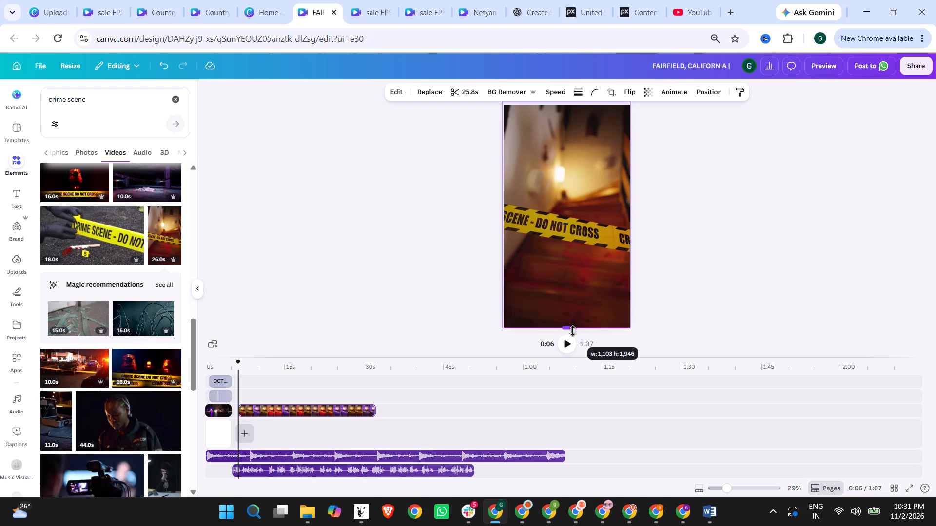
{"action": "left_click_drag", "start_coordinate": [573, 331], "coordinate": [572, 334]}
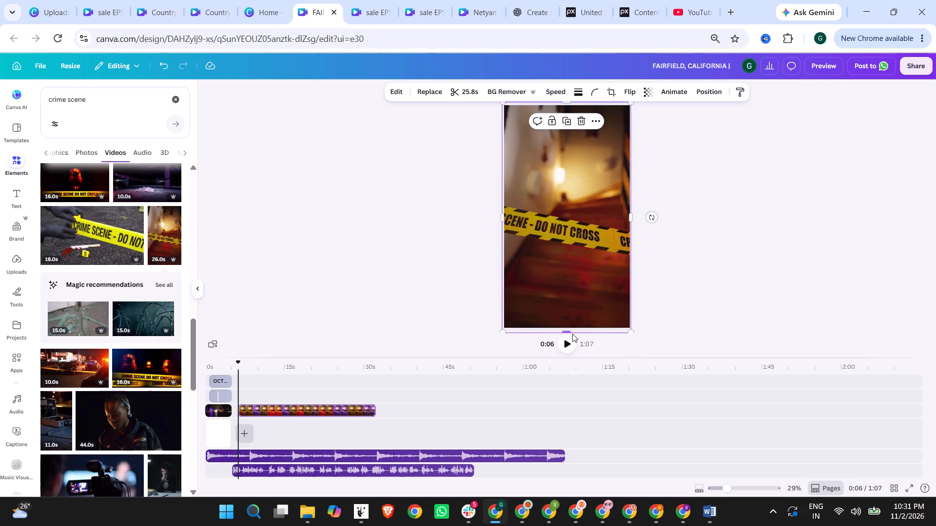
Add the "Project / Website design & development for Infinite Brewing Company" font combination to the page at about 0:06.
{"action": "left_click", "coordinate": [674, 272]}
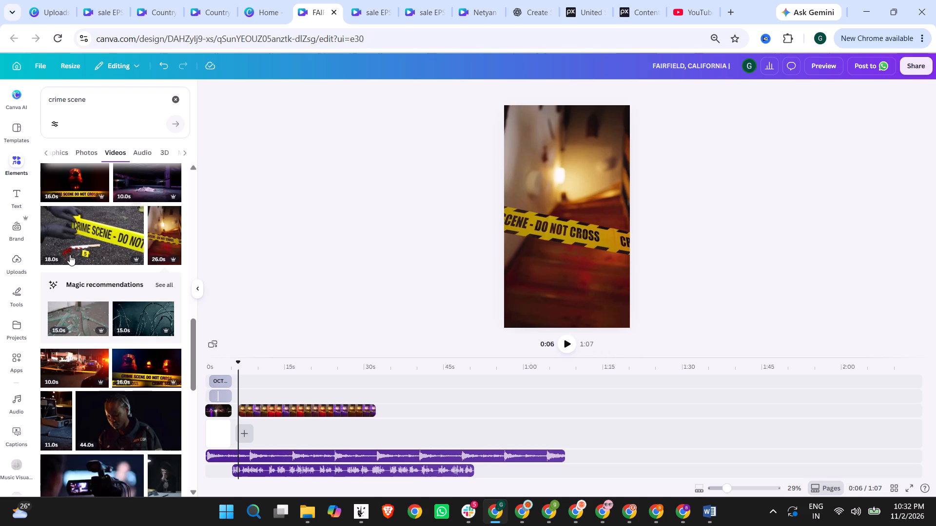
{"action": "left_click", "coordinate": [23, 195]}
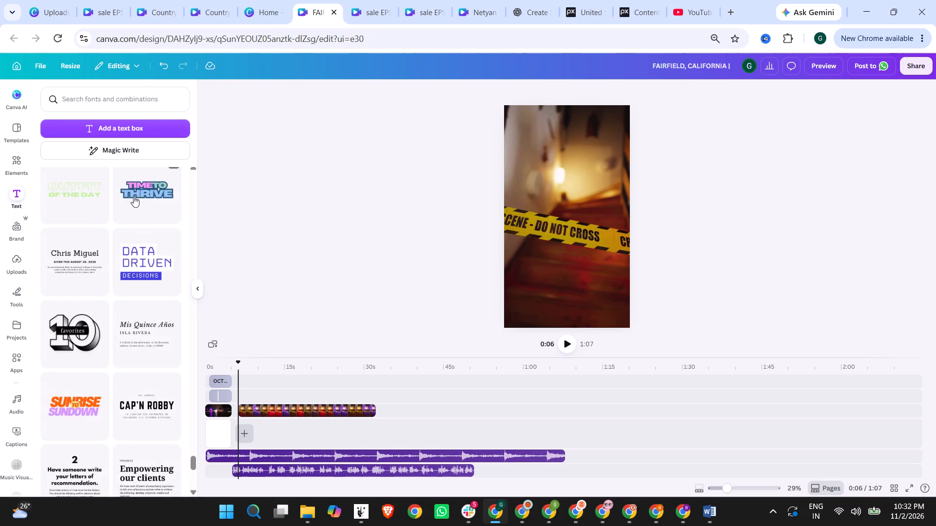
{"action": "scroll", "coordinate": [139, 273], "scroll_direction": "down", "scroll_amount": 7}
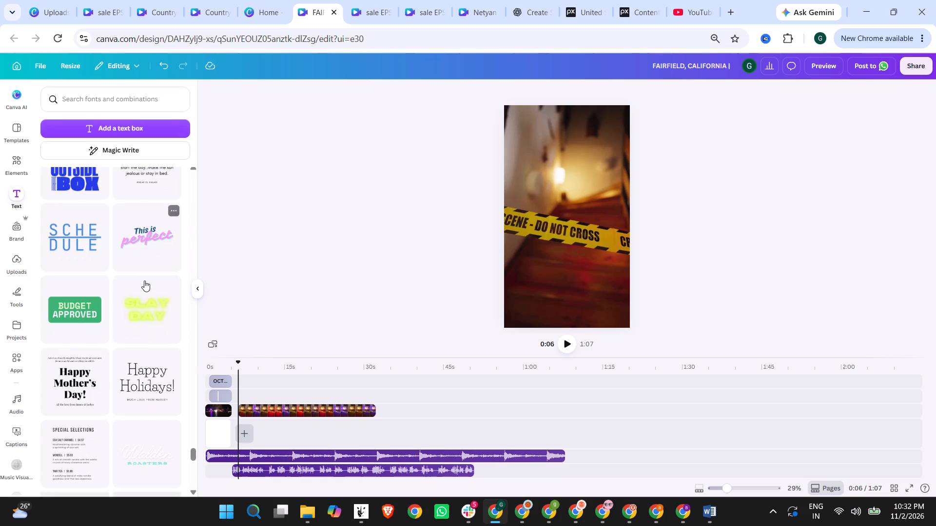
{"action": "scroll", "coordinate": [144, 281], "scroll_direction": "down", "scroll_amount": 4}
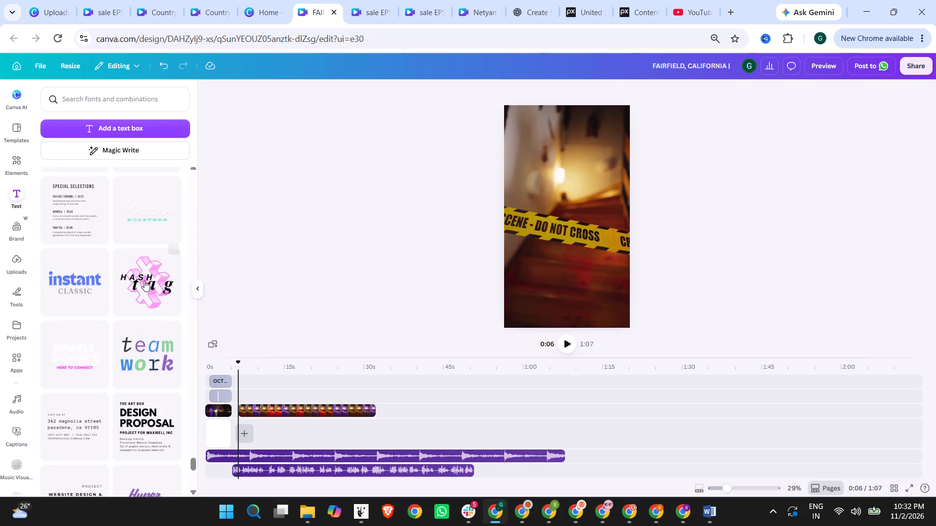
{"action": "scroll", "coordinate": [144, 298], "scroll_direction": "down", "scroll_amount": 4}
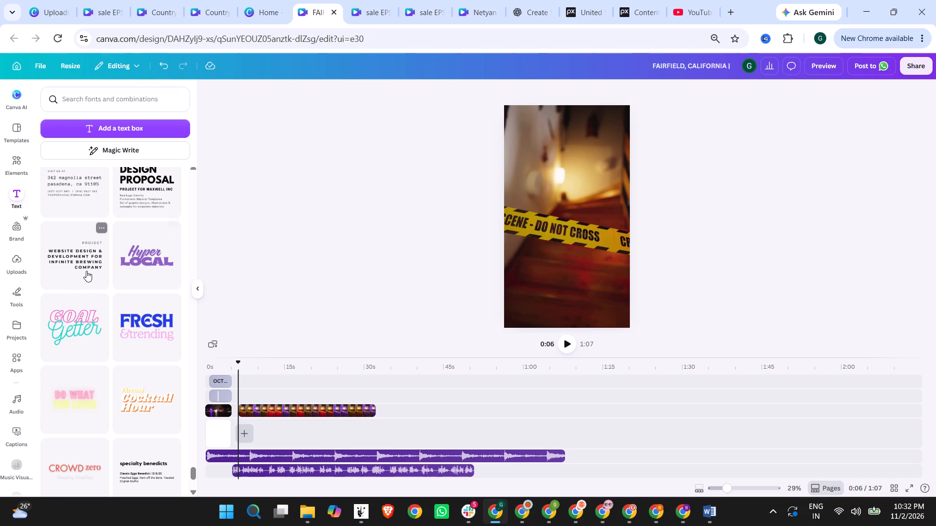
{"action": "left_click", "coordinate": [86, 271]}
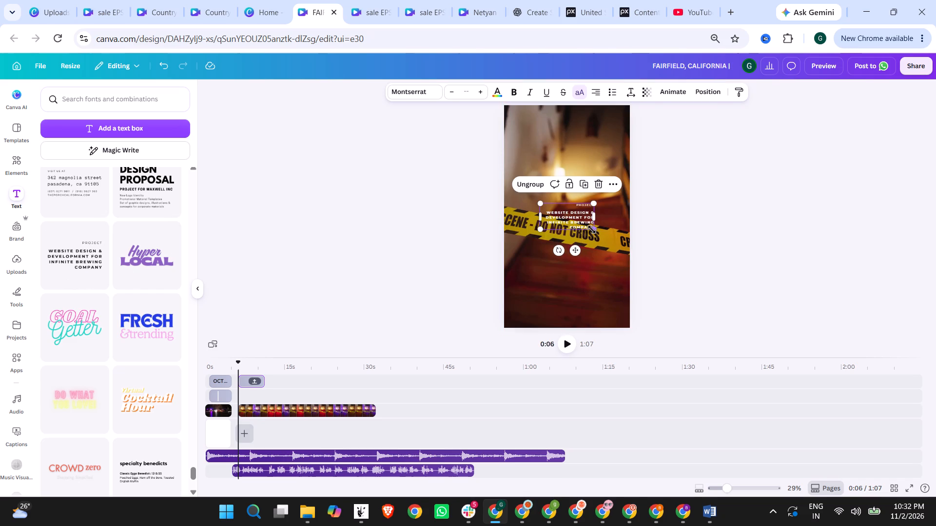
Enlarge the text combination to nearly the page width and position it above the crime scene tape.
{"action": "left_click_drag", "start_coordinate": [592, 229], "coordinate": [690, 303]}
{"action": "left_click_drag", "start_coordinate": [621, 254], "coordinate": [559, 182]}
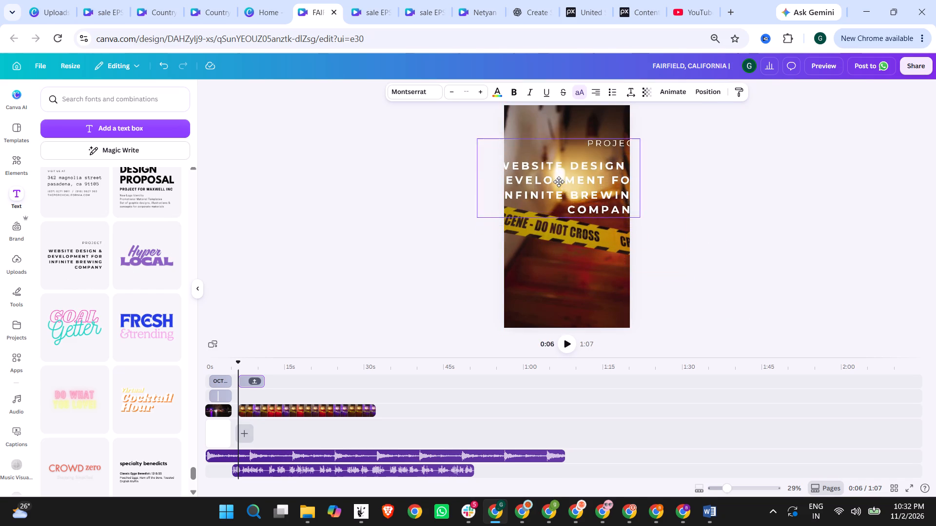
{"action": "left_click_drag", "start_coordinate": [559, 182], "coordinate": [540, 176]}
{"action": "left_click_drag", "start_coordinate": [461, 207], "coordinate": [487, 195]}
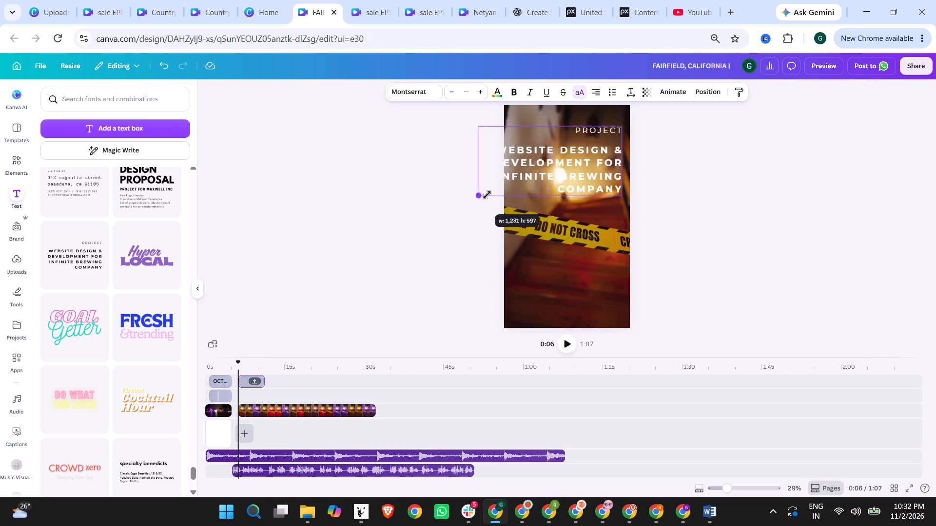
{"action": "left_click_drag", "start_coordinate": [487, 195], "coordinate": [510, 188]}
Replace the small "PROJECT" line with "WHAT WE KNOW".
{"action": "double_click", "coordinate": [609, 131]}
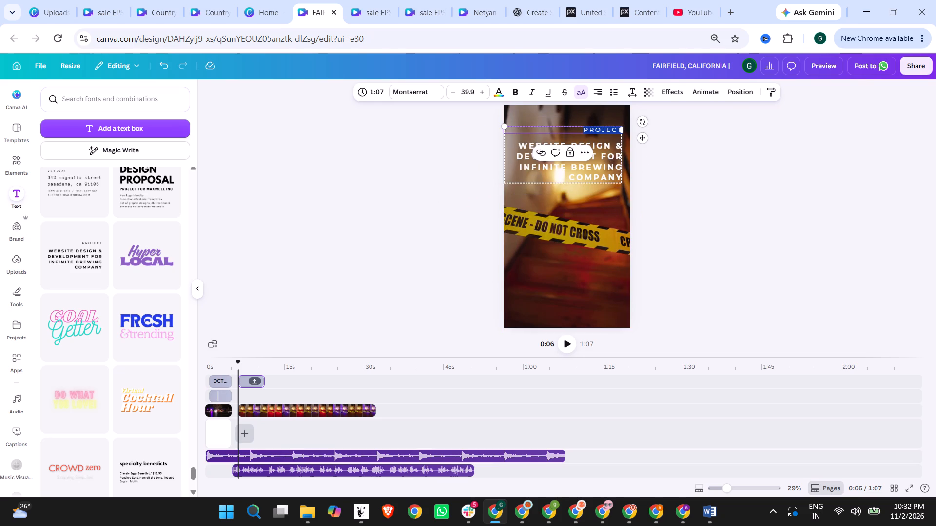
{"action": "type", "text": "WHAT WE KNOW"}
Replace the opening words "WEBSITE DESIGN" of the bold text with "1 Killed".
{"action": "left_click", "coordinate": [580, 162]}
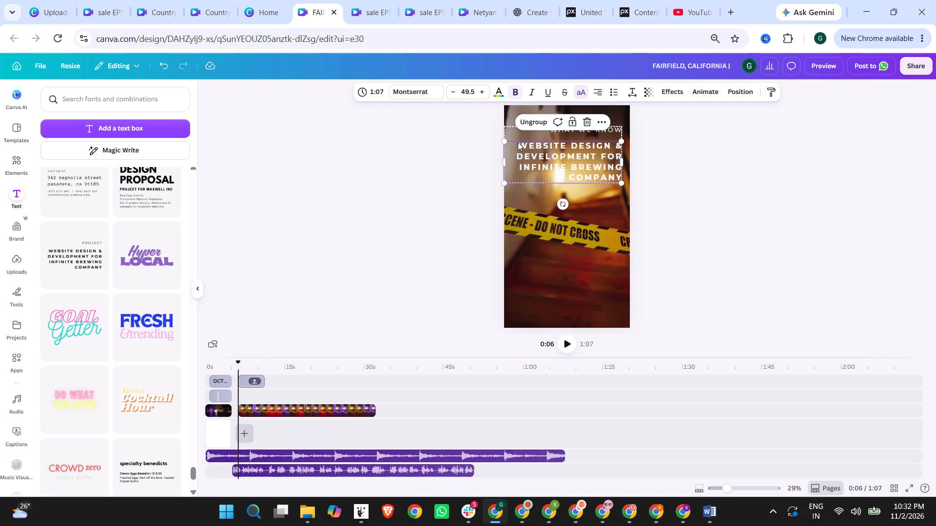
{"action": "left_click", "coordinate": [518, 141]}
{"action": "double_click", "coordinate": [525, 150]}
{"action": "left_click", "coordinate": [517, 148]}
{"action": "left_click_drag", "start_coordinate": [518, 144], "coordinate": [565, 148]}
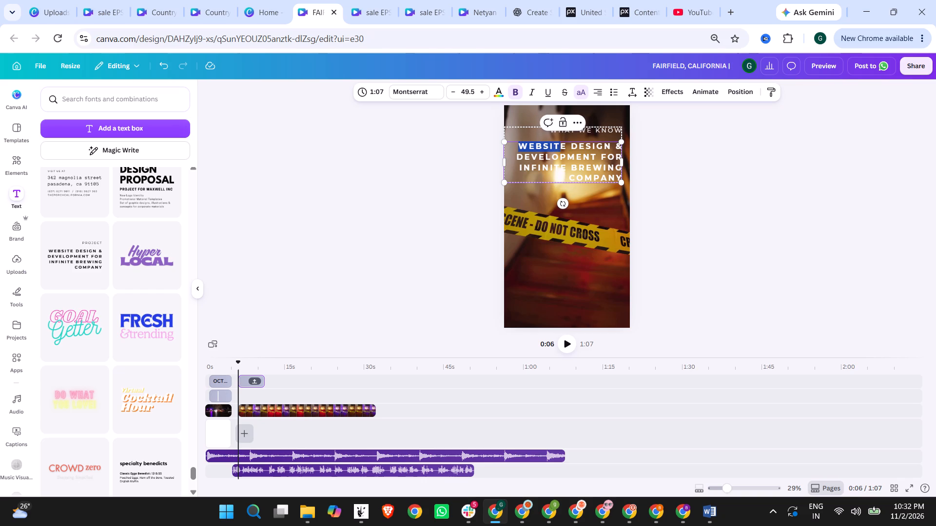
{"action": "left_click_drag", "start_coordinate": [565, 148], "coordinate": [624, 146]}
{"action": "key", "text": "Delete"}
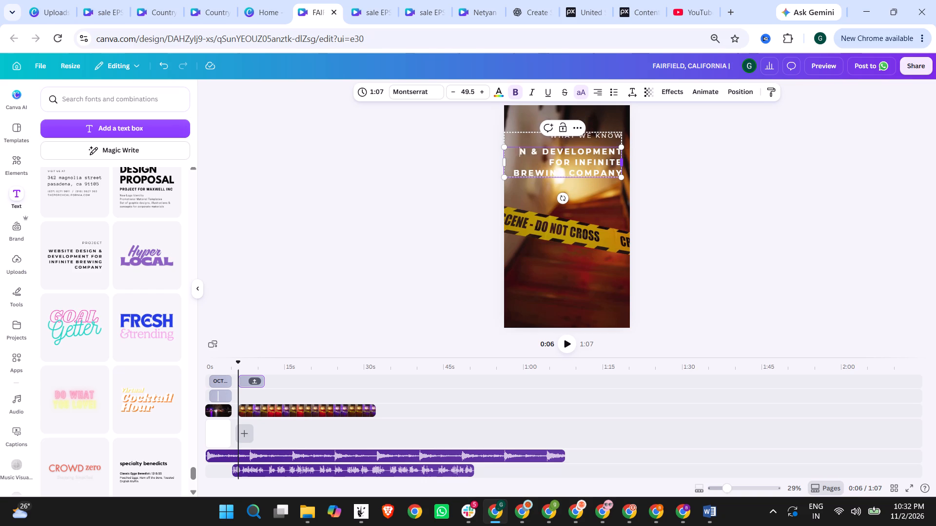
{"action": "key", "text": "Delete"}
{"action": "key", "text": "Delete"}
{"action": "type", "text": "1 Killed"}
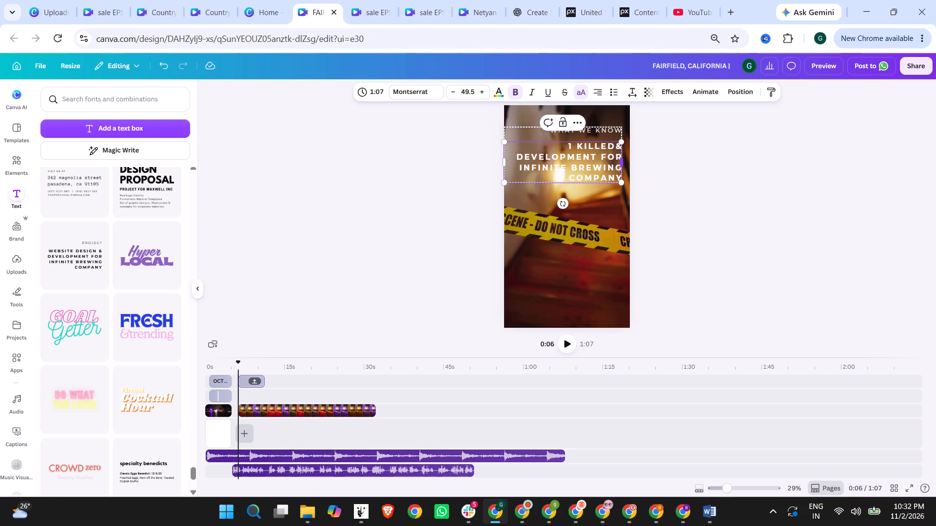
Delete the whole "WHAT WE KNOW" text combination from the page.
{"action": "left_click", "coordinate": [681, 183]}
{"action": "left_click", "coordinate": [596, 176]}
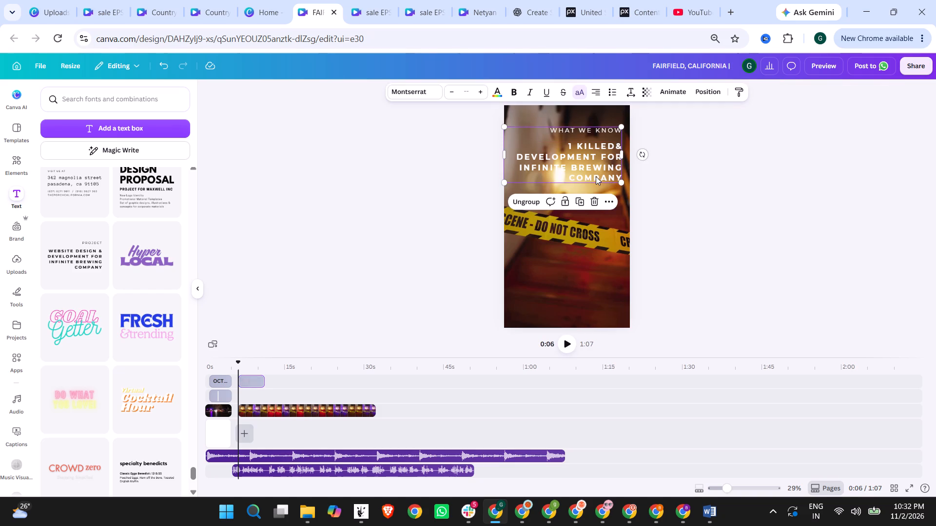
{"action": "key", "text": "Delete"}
Browse the font combinations for another headline-and-subline style to use over the crime scene clip.
{"action": "scroll", "coordinate": [91, 281], "scroll_direction": "down", "scroll_amount": 3}
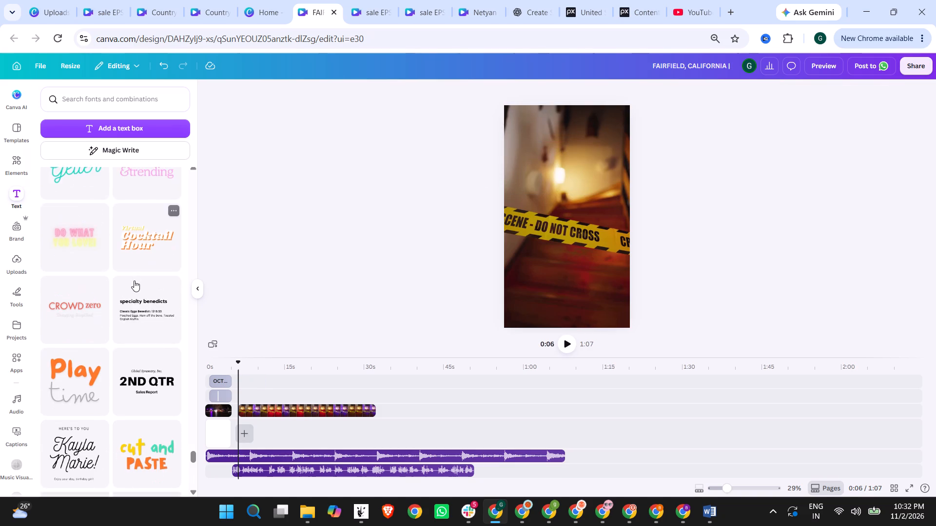
{"action": "scroll", "coordinate": [134, 281], "scroll_direction": "down", "scroll_amount": 3}
{"action": "scroll", "coordinate": [84, 284], "scroll_direction": "down", "scroll_amount": 2}
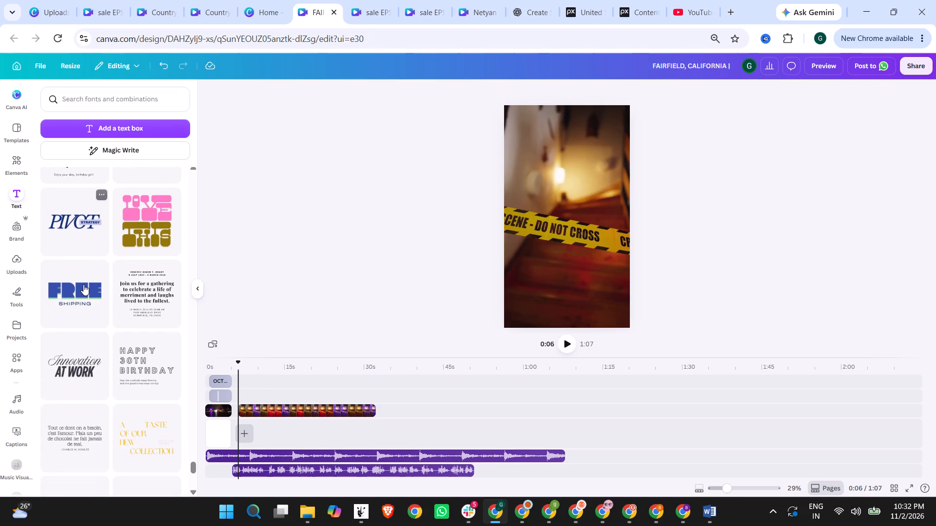
{"action": "scroll", "coordinate": [83, 284], "scroll_direction": "down", "scroll_amount": 5}
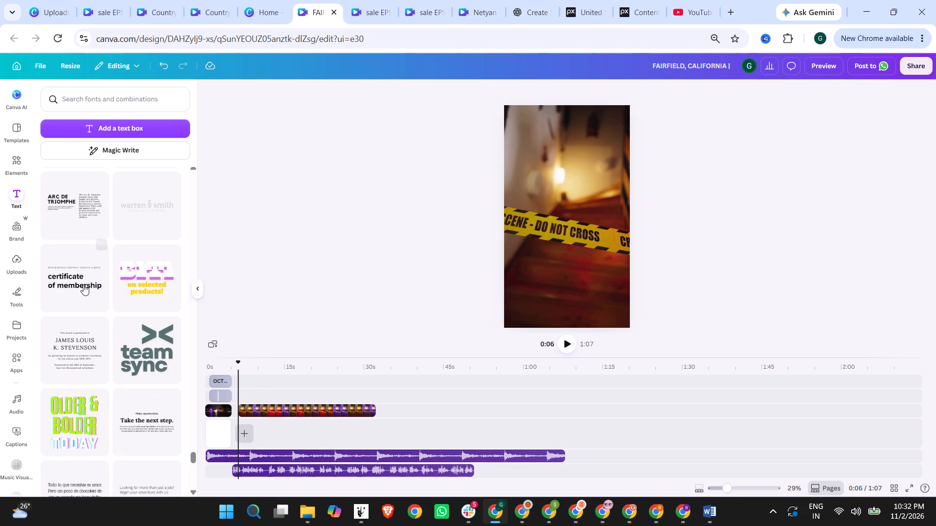
{"action": "scroll", "coordinate": [83, 284], "scroll_direction": "down", "scroll_amount": 2}
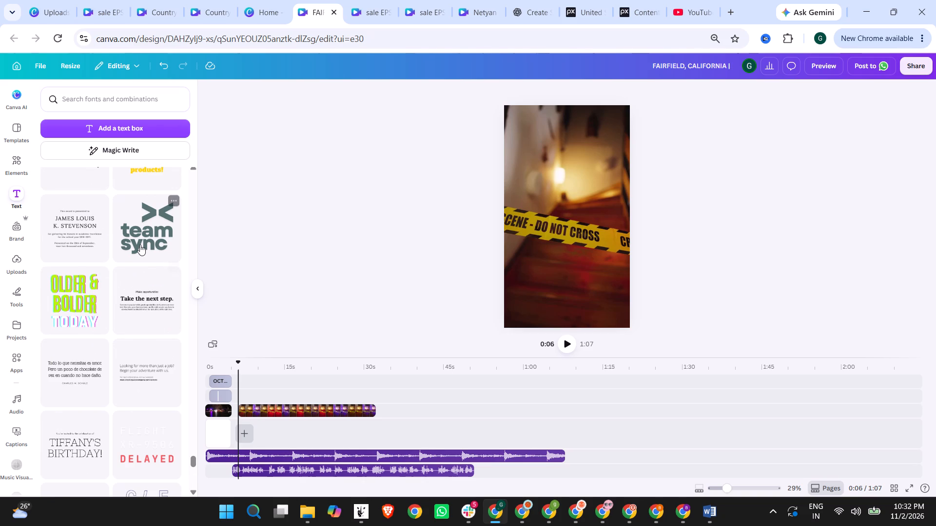
{"action": "scroll", "coordinate": [140, 244], "scroll_direction": "down", "scroll_amount": 6}
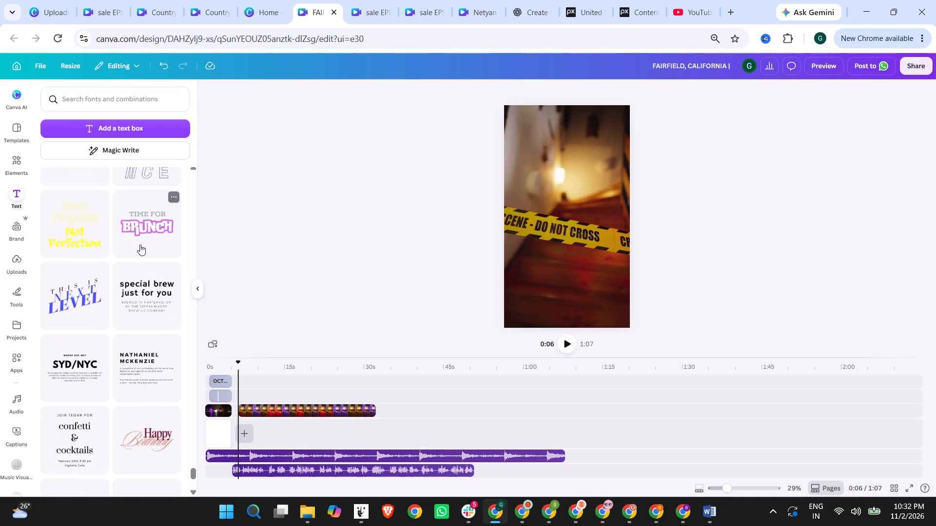
{"action": "scroll", "coordinate": [140, 244], "scroll_direction": "down", "scroll_amount": 7}
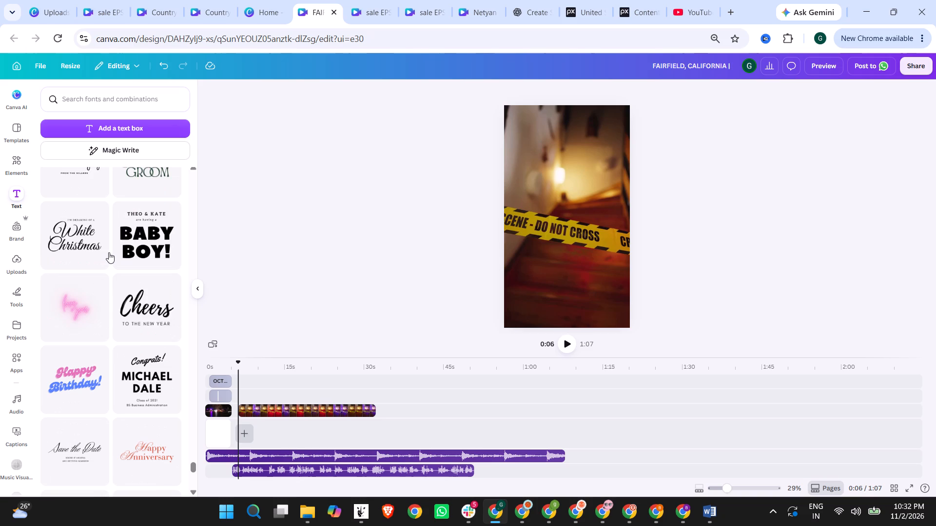
{"action": "scroll", "coordinate": [148, 244], "scroll_direction": "up", "scroll_amount": 2}
{"action": "scroll", "coordinate": [147, 250], "scroll_direction": "down", "scroll_amount": 5}
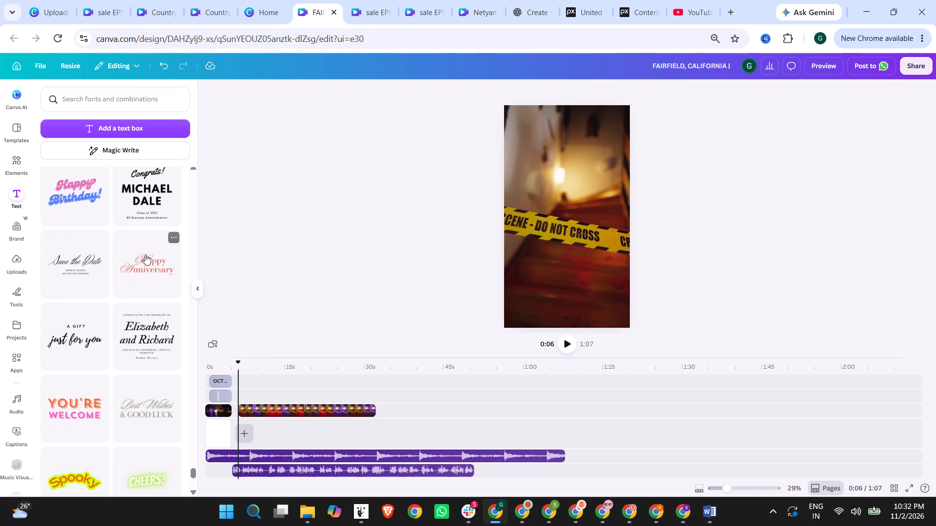
{"action": "scroll", "coordinate": [145, 254], "scroll_direction": "down", "scroll_amount": 7}
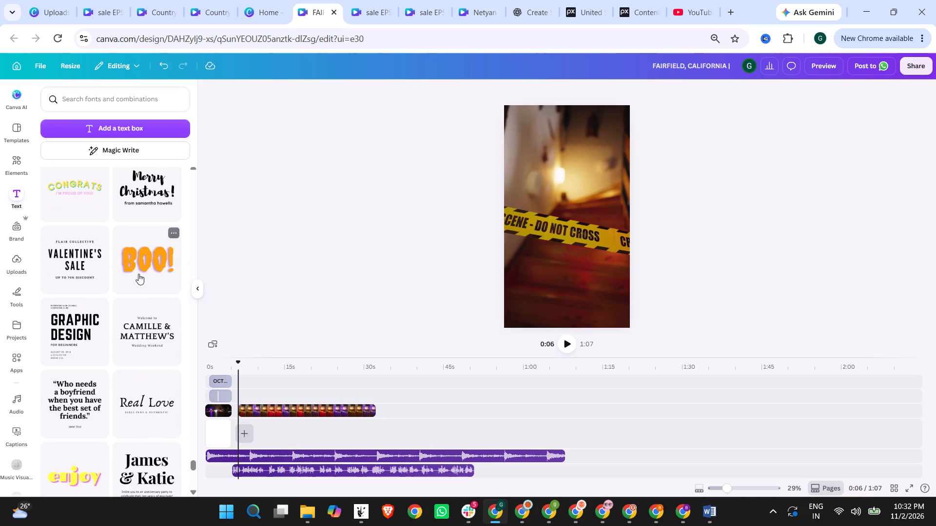
Add the "love, peace, and joy" font combination, place it near the top of the crime scene clip and enlarge it.
{"action": "scroll", "coordinate": [138, 274], "scroll_direction": "down", "scroll_amount": 7}
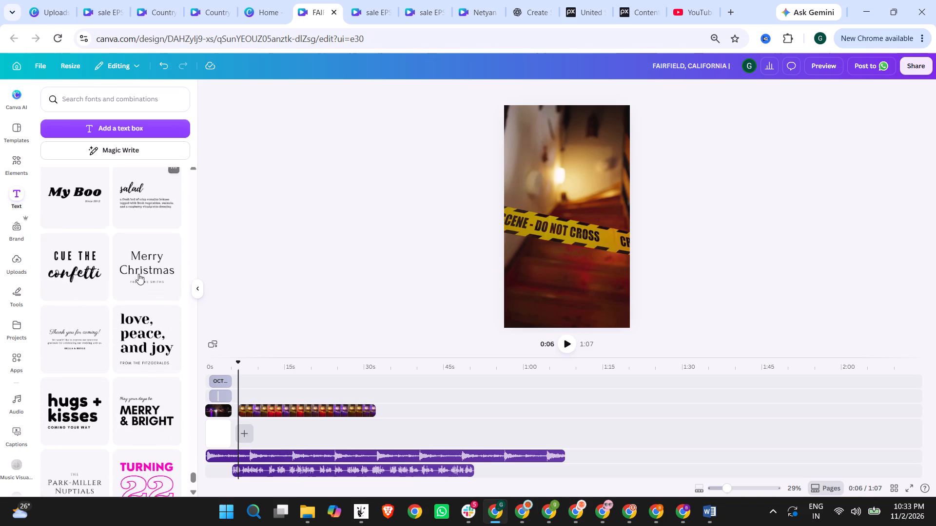
{"action": "scroll", "coordinate": [138, 274], "scroll_direction": "down", "scroll_amount": 1}
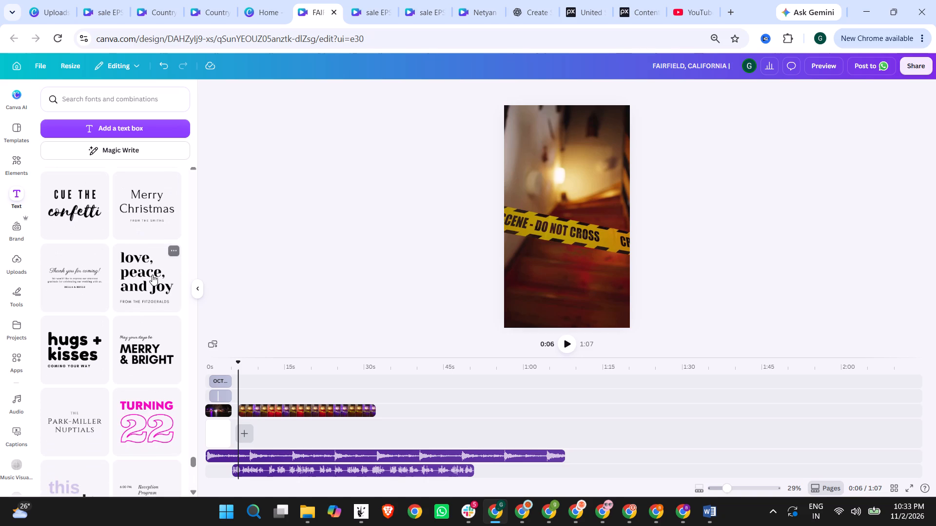
{"action": "left_click", "coordinate": [152, 275]}
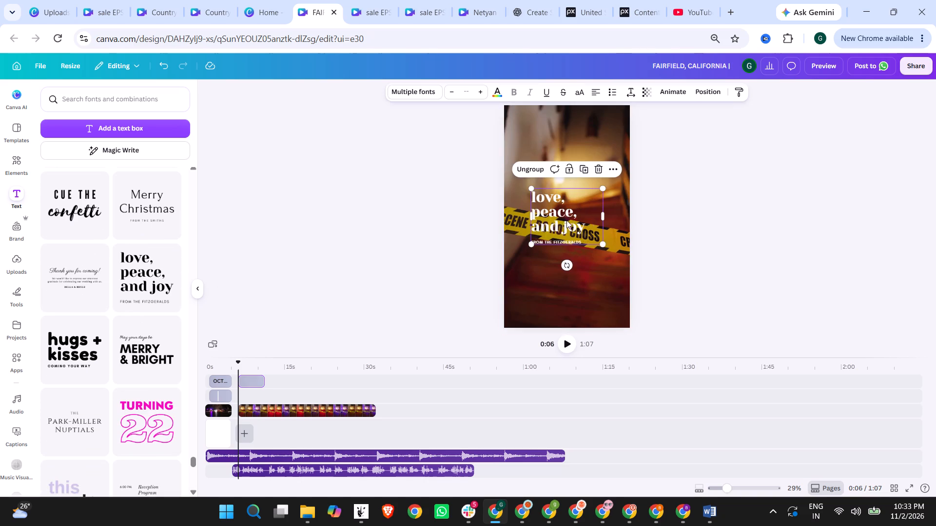
{"action": "left_click_drag", "start_coordinate": [561, 207], "coordinate": [545, 132]}
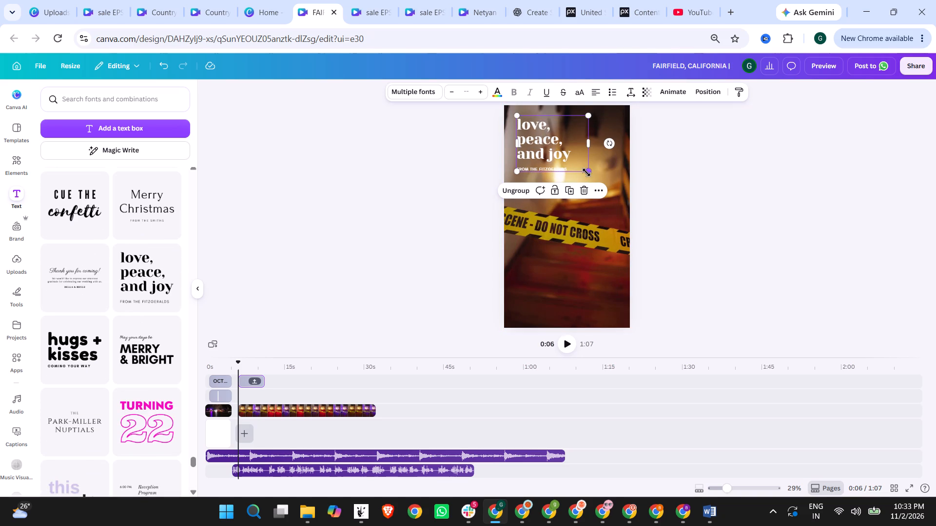
{"action": "left_click_drag", "start_coordinate": [586, 172], "coordinate": [617, 200]}
Replace the "love, peace, and joy" heading with the hook text containing "wounded", "3 critical" and "Police: 'targeted incident".
{"action": "double_click", "coordinate": [576, 192]}
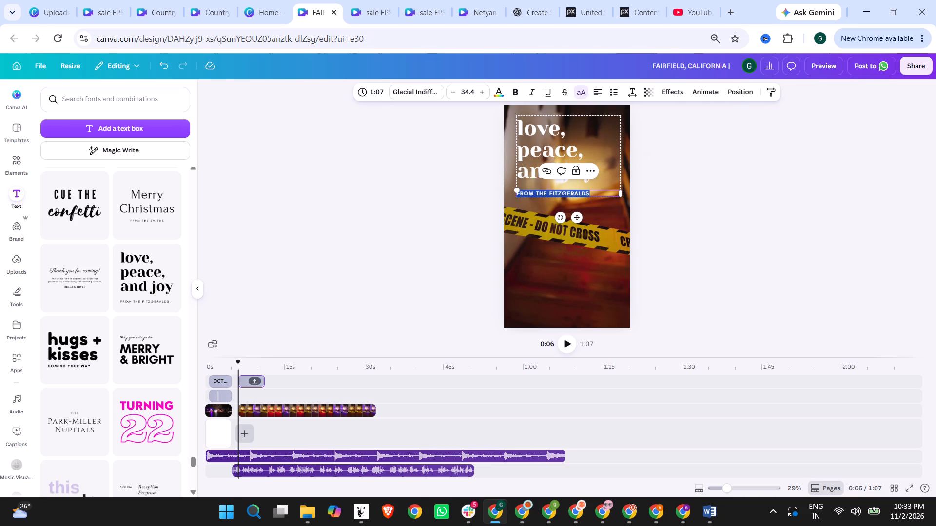
{"action": "double_click", "coordinate": [542, 130]}
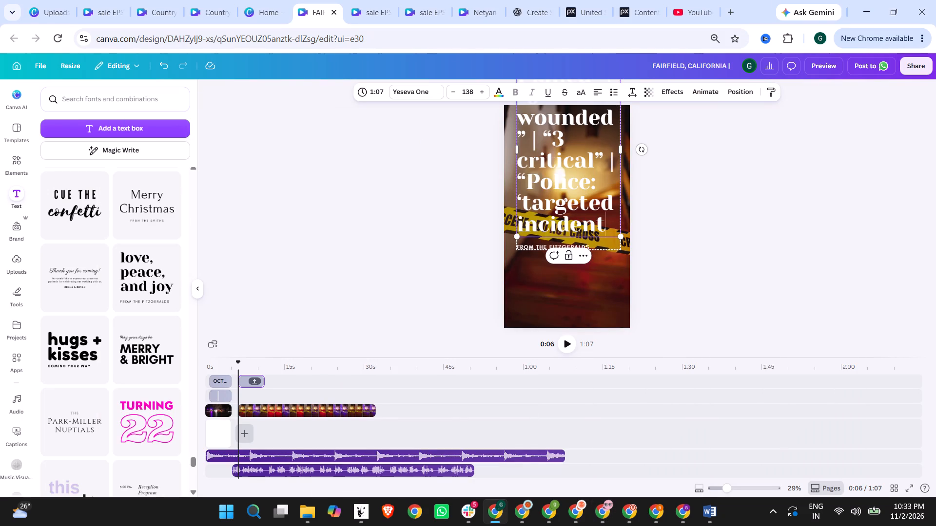
Reduce the font size of the whole "1 killed" | "6 wounded" headline over the crime scene clip to about 96.7.
{"action": "left_click_drag", "start_coordinate": [606, 226], "coordinate": [492, 85]}
{"action": "left_click", "coordinate": [458, 91]}
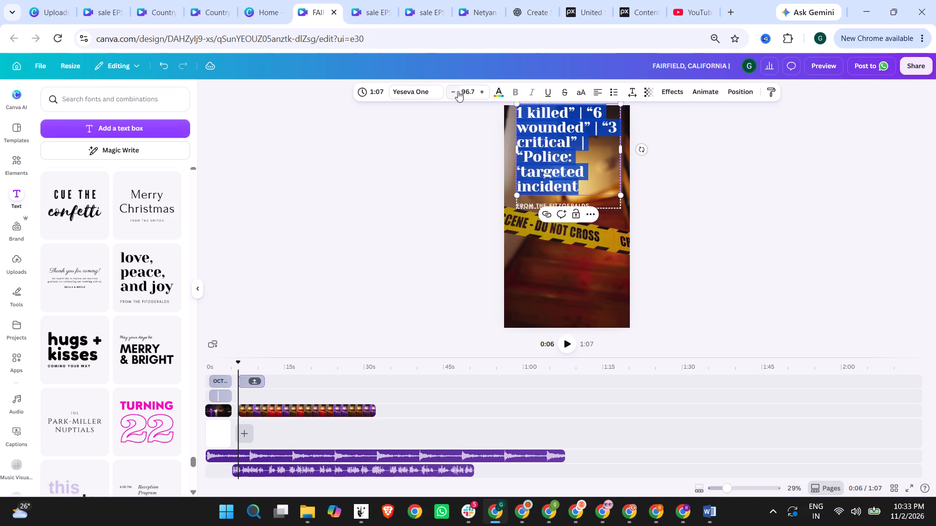
Replace the "FROM THE FITZGERALDS" subline with "WHAT WE KNOW".
{"action": "double_click", "coordinate": [593, 190]}
{"action": "left_click", "coordinate": [683, 201]}
{"action": "double_click", "coordinate": [544, 201]}
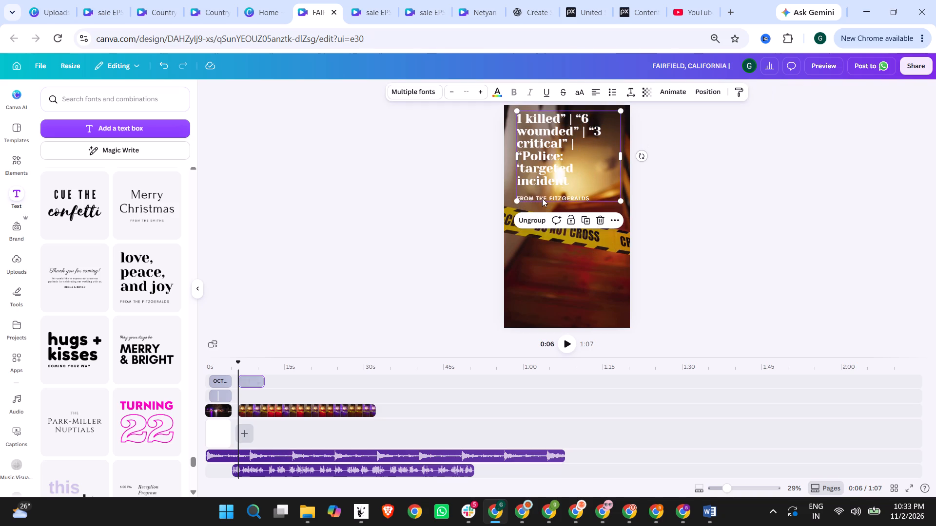
{"action": "left_click", "coordinate": [541, 196]}
{"action": "triple_click", "coordinate": [547, 197]}
{"action": "type", "text": "WHAT WE KNOW"}
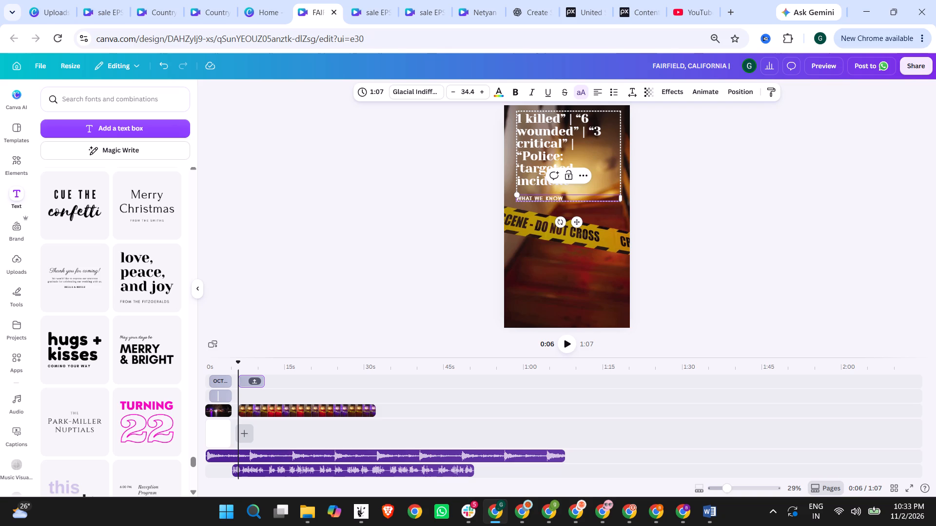
{"action": "left_click", "coordinate": [663, 199]}
Break the headline into separate lines "1 killed", "6 wounded" and "3 critical", removing the quotation marks and dividers between these facts.
{"action": "double_click", "coordinate": [566, 117]}
{"action": "left_click_drag", "start_coordinate": [569, 116], "coordinate": [560, 116]}
{"action": "key", "text": "BackSpace"}
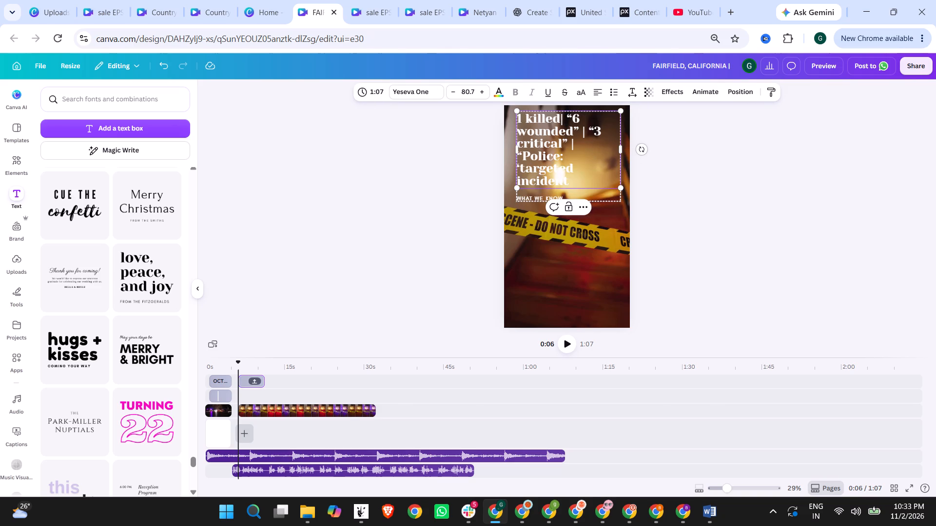
{"action": "left_click_drag", "start_coordinate": [573, 113], "coordinate": [561, 113]}
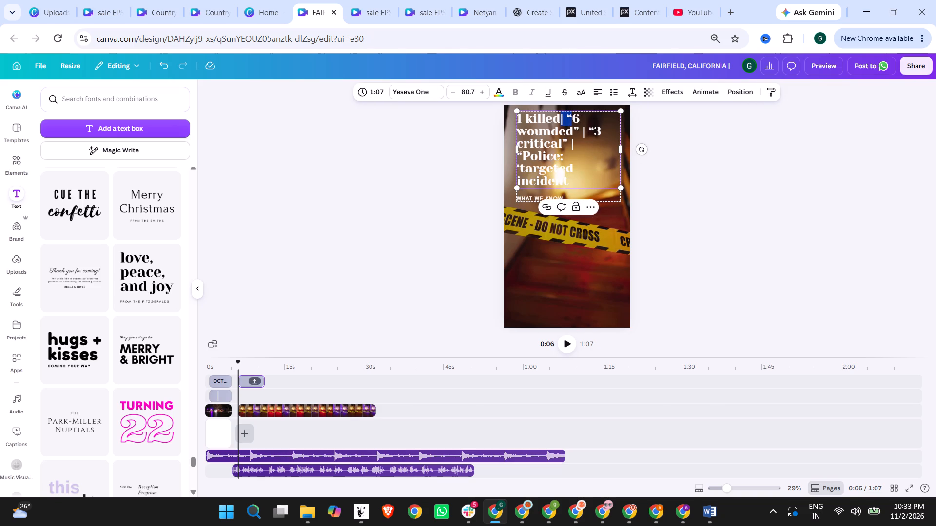
{"action": "key", "text": "Return"}
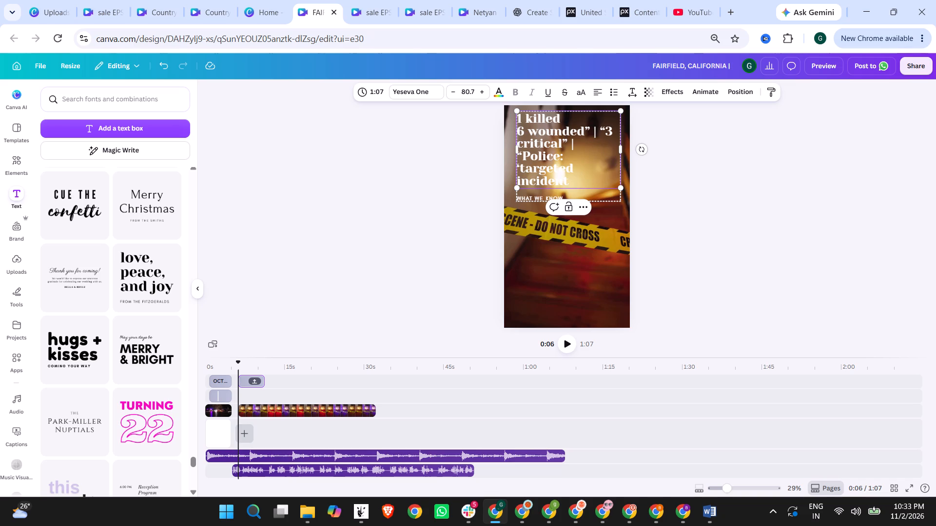
{"action": "left_click_drag", "start_coordinate": [605, 131], "coordinate": [583, 131]}
{"action": "key", "text": "Return"}
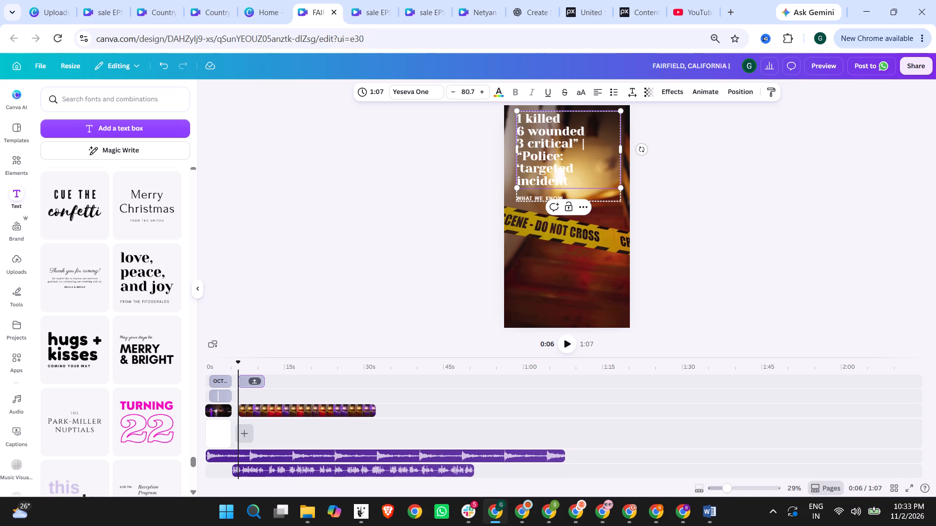
{"action": "left_click_drag", "start_coordinate": [590, 149], "coordinate": [570, 147]}
{"action": "left_click_drag", "start_coordinate": [570, 147], "coordinate": [573, 146]}
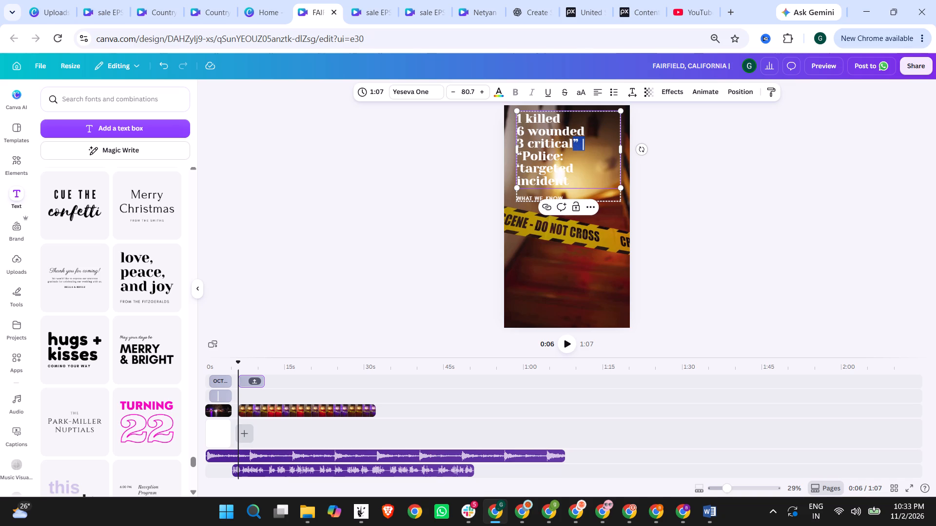
{"action": "key", "text": "BackSpace"}
{"action": "key", "text": "Return"}
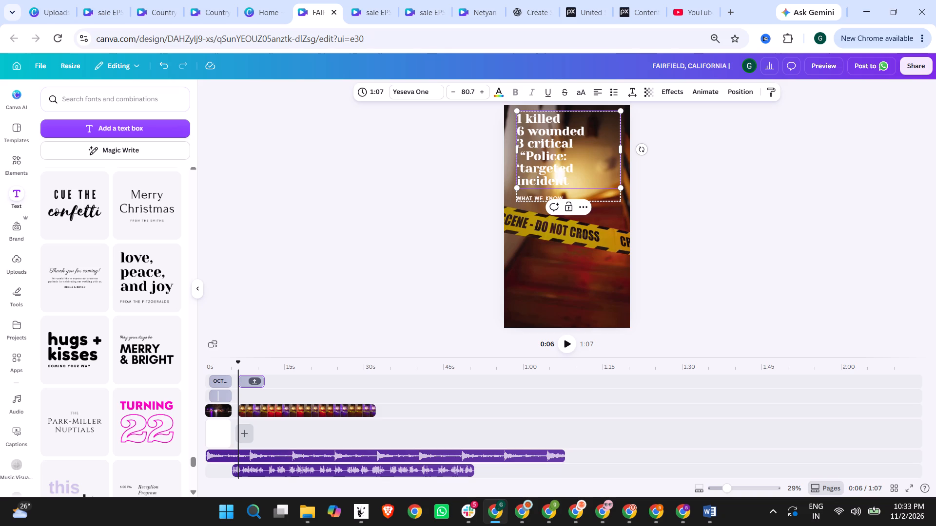
Widen the headline text box to the page's right edge and right-align its text.
{"action": "left_click_drag", "start_coordinate": [621, 147], "coordinate": [629, 147]}
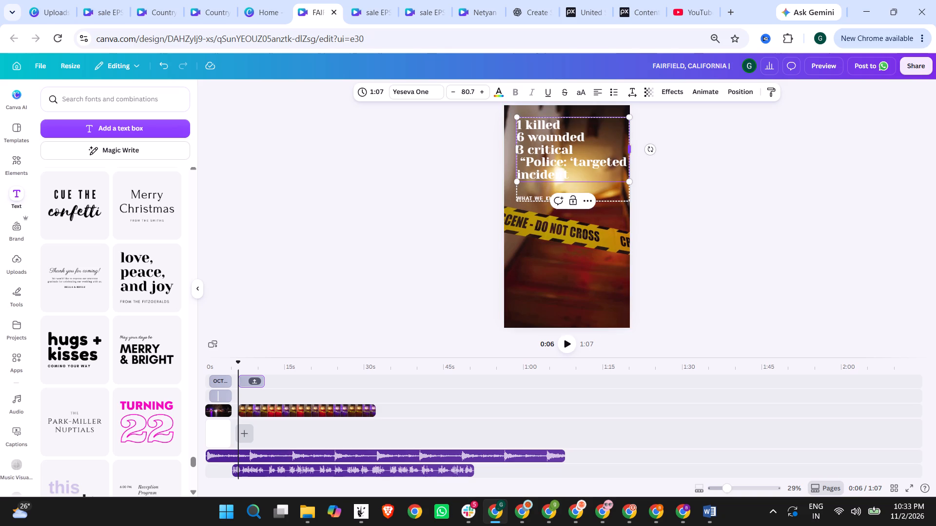
{"action": "triple_click", "coordinate": [573, 157]}
{"action": "key", "text": "ctrl+a"}
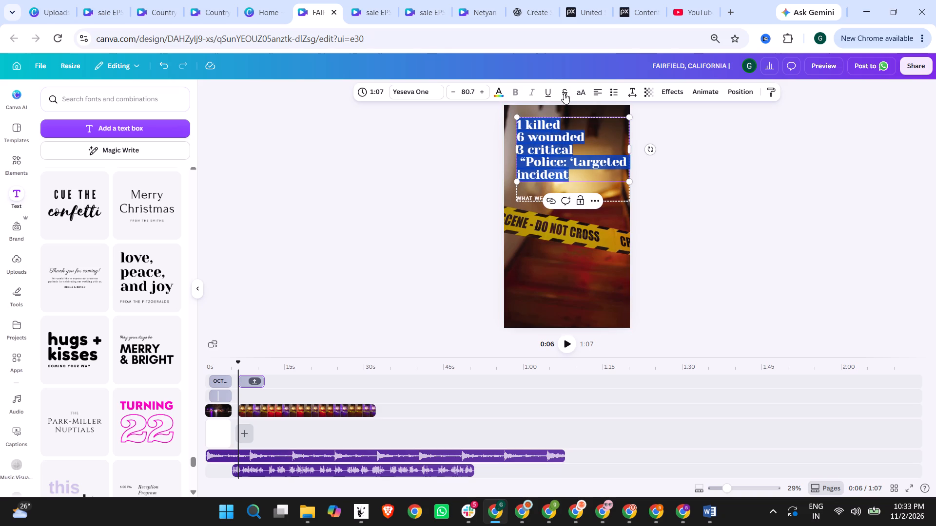
{"action": "left_click", "coordinate": [596, 94]}
{"action": "left_click", "coordinate": [596, 94]}
{"action": "left_click", "coordinate": [717, 146]}
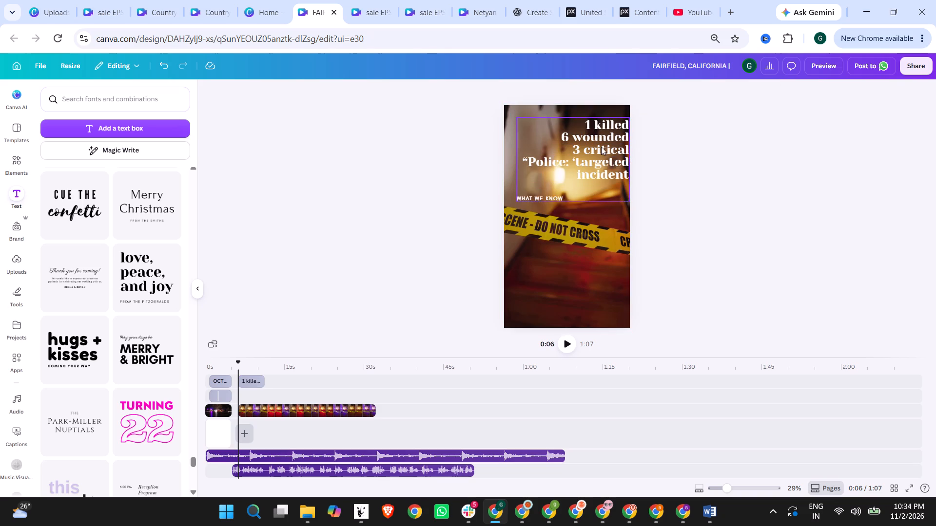
Shift the headline and subline group slightly inward from the page's right edge.
{"action": "left_click_drag", "start_coordinate": [587, 165], "coordinate": [580, 164]}
{"action": "left_click", "coordinate": [537, 203]}
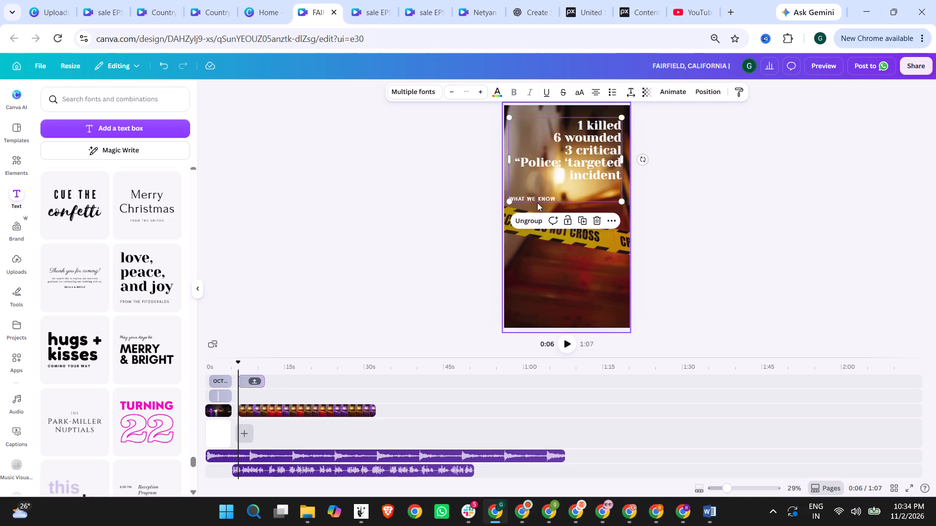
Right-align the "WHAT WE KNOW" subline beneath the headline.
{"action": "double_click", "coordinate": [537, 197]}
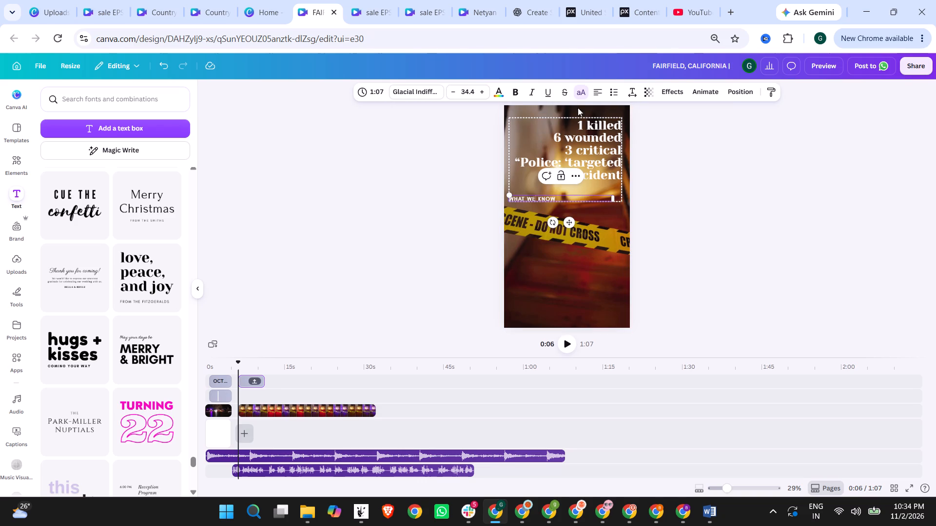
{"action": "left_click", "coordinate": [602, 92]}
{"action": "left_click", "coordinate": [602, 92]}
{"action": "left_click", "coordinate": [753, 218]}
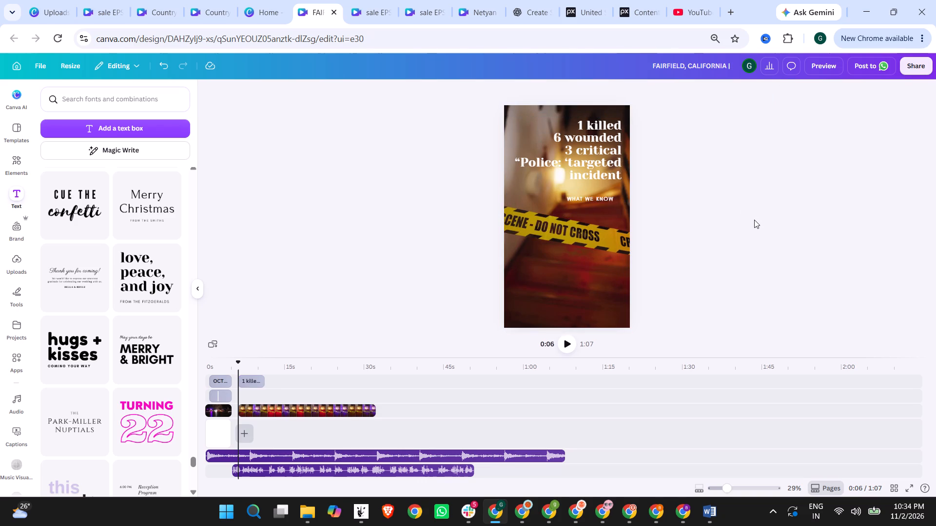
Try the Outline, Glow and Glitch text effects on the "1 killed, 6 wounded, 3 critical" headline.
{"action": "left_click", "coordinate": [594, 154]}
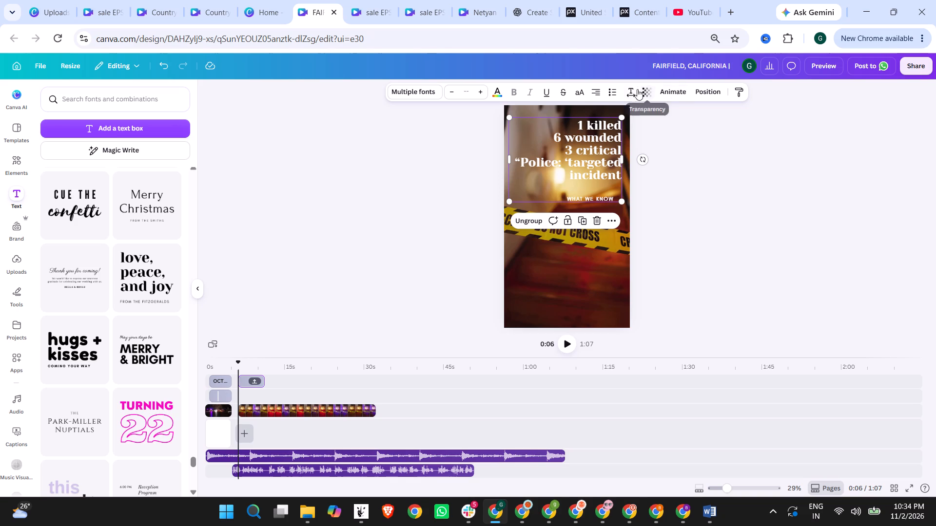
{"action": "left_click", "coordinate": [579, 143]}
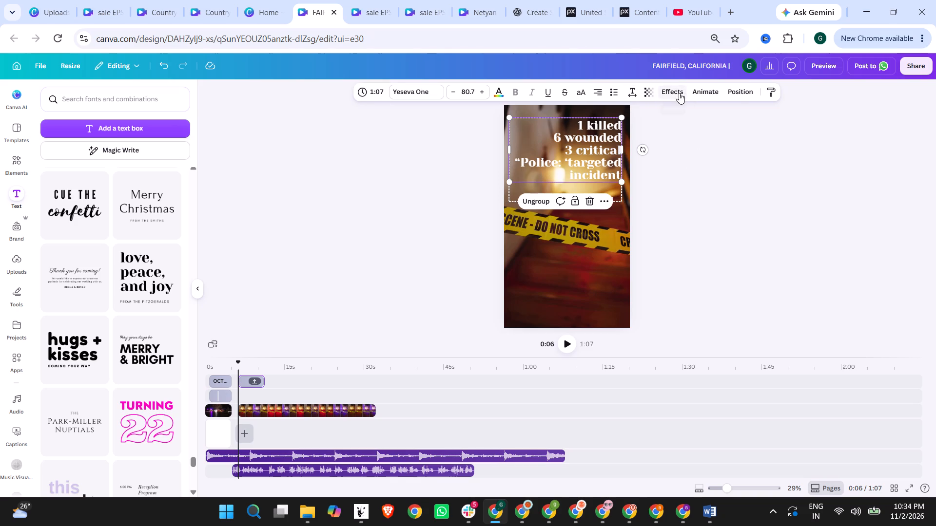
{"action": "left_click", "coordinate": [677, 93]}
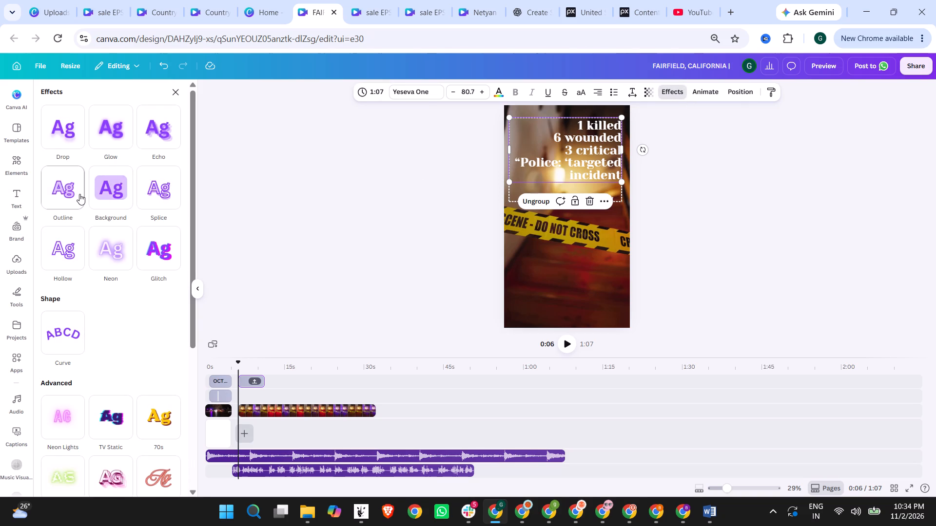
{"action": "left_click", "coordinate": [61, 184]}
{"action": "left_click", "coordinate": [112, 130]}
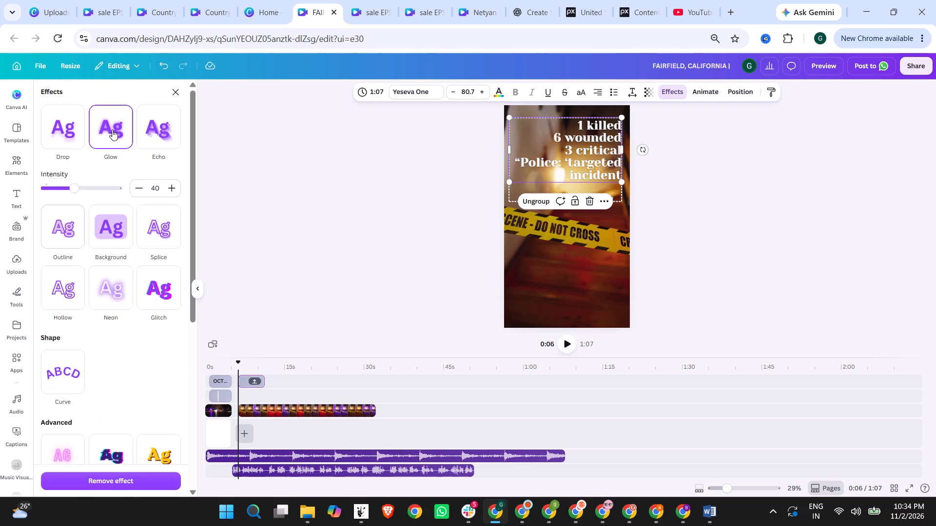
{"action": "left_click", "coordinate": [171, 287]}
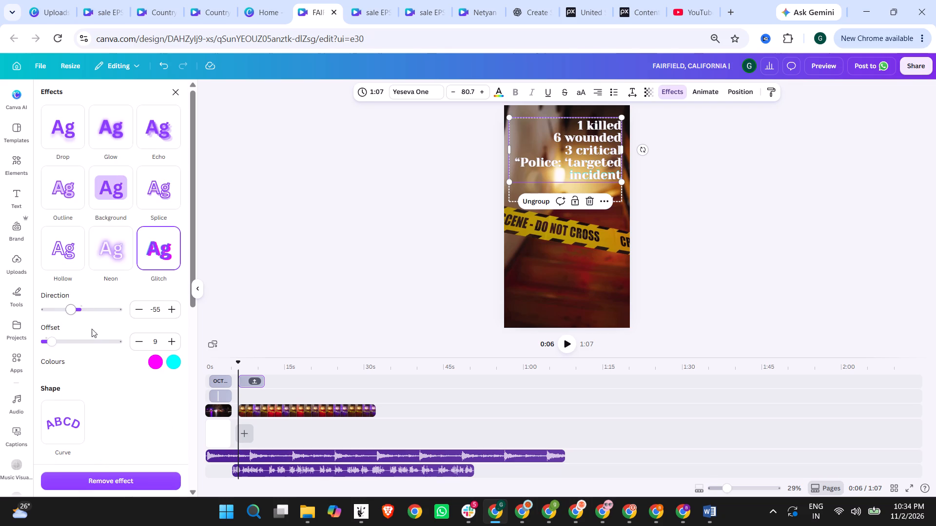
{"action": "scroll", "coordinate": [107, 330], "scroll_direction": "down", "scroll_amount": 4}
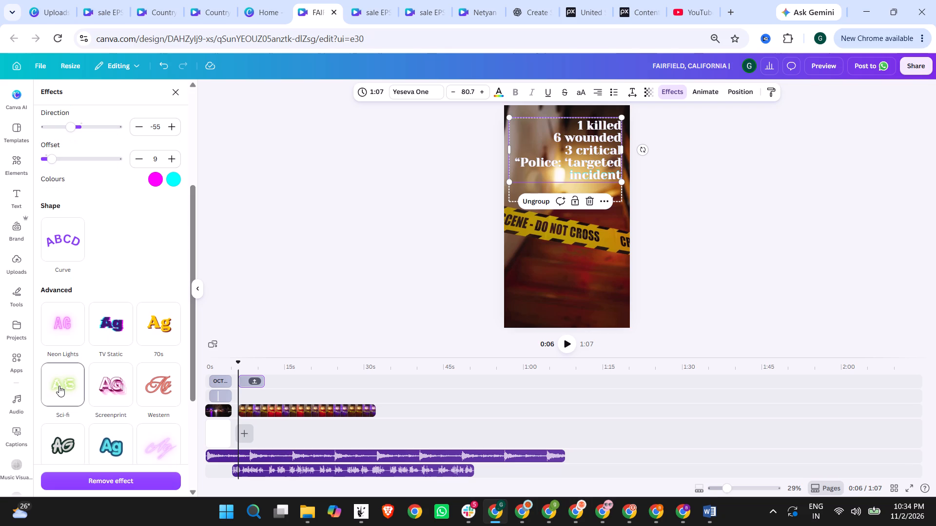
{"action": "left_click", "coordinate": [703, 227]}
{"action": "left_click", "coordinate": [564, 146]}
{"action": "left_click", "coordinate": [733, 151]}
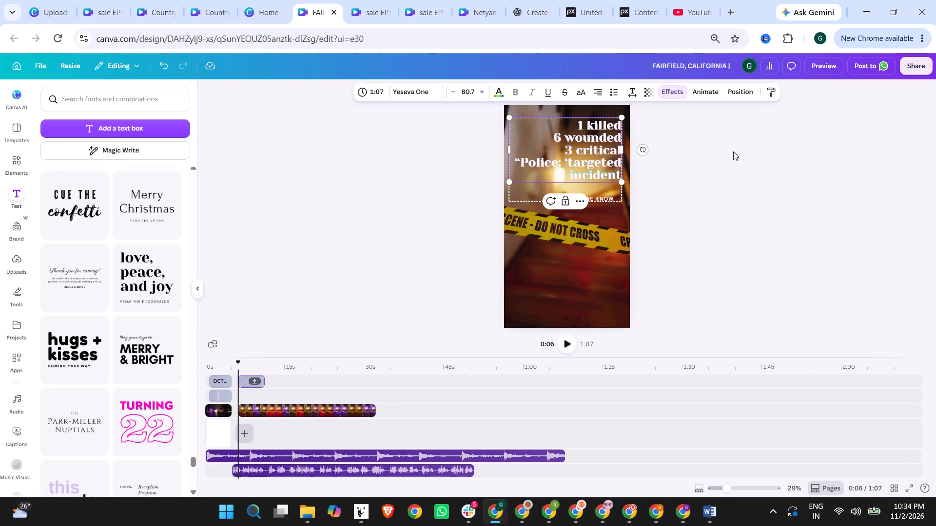
Delete the headline and "WHAT WE KNOW" text group from the crime-scene tape page.
{"action": "left_click", "coordinate": [629, 134]}
{"action": "left_click", "coordinate": [595, 137]}
{"action": "key", "text": "Delete"}
Browse the rest of the font combinations for a different style for the shooting facts text.
{"action": "scroll", "coordinate": [150, 318], "scroll_direction": "down", "scroll_amount": 4}
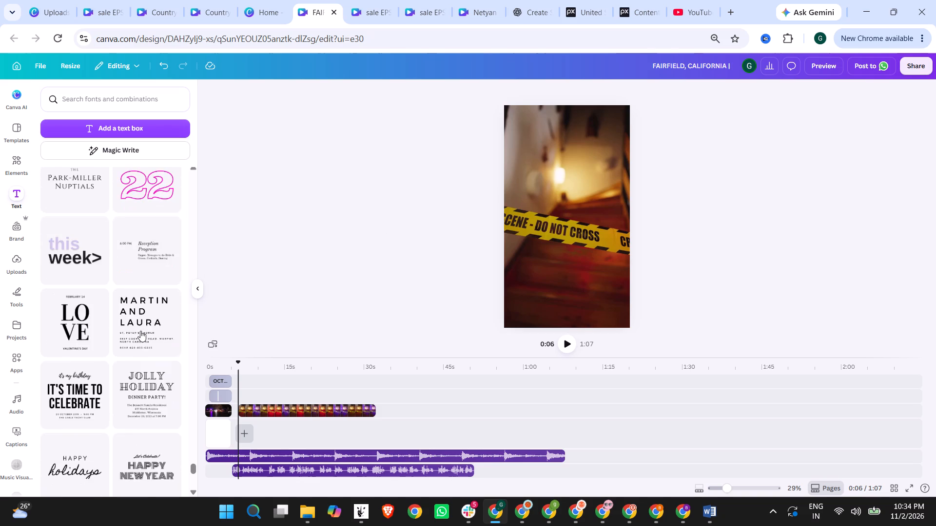
{"action": "scroll", "coordinate": [140, 333], "scroll_direction": "down", "scroll_amount": 15}
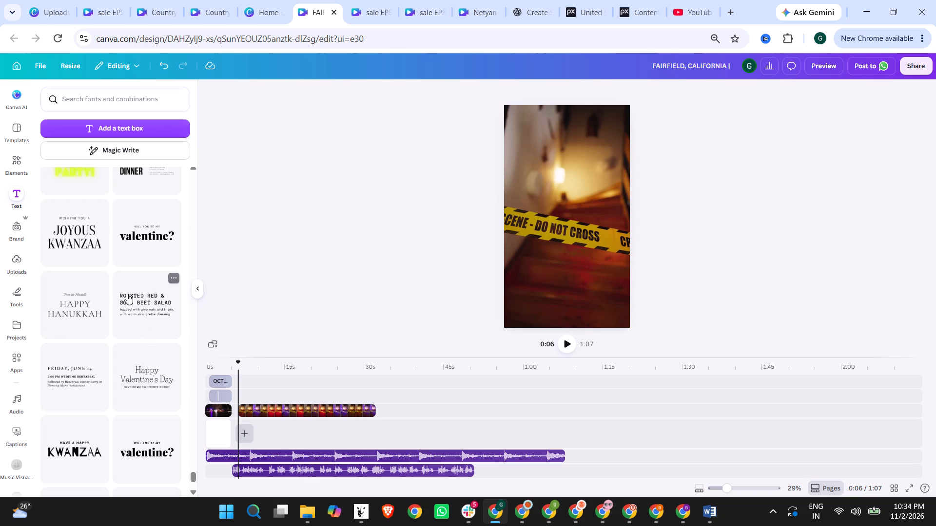
{"action": "scroll", "coordinate": [109, 266], "scroll_direction": "up", "scroll_amount": 2}
{"action": "scroll", "coordinate": [101, 298], "scroll_direction": "down", "scroll_amount": 11}
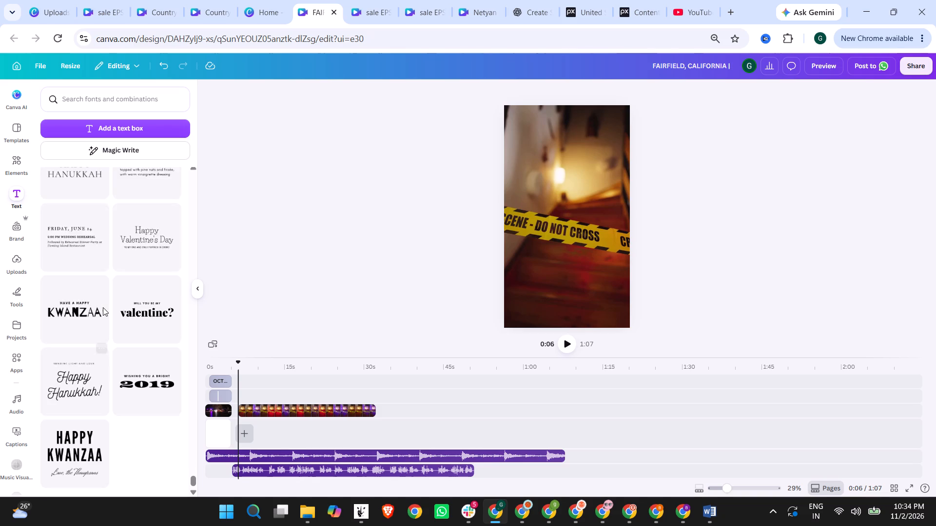
{"action": "scroll", "coordinate": [115, 310], "scroll_direction": "down", "scroll_amount": 8}
Play the crime-scene tape clip from 0:06 and pause it at 0:08.
{"action": "left_click", "coordinate": [561, 339]}
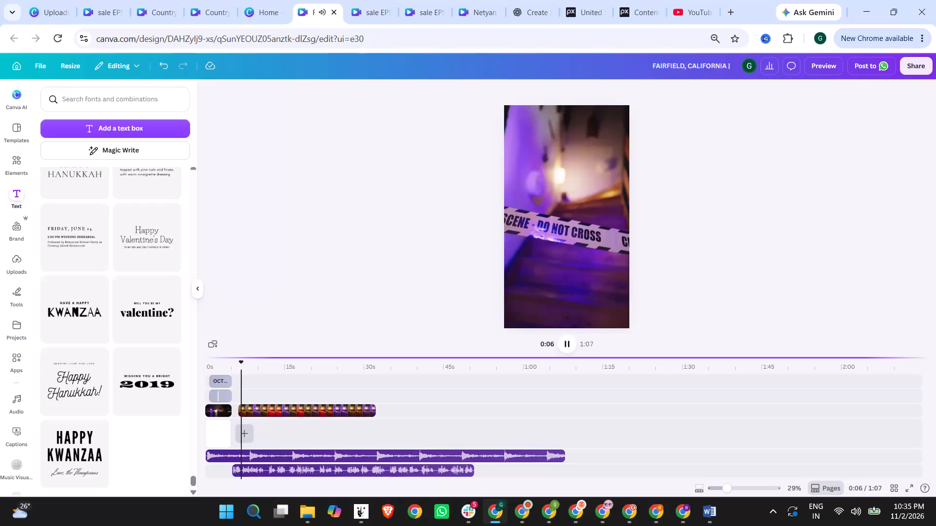
{"action": "left_click", "coordinate": [571, 347]}
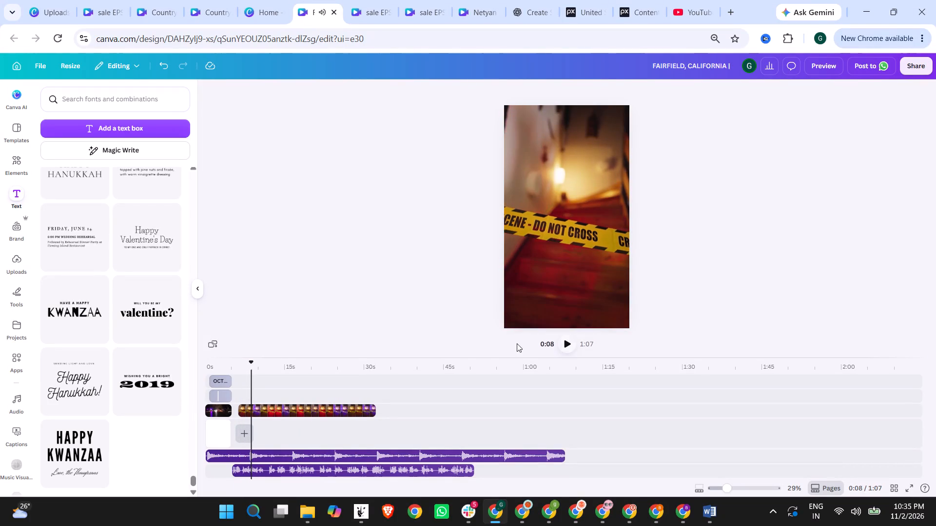
Examine the font combinations again from the start of the list for a suitable style for the facts text.
{"action": "scroll", "coordinate": [106, 338], "scroll_direction": "down", "scroll_amount": 6}
{"action": "scroll", "coordinate": [177, 377], "scroll_direction": "up", "scroll_amount": 7}
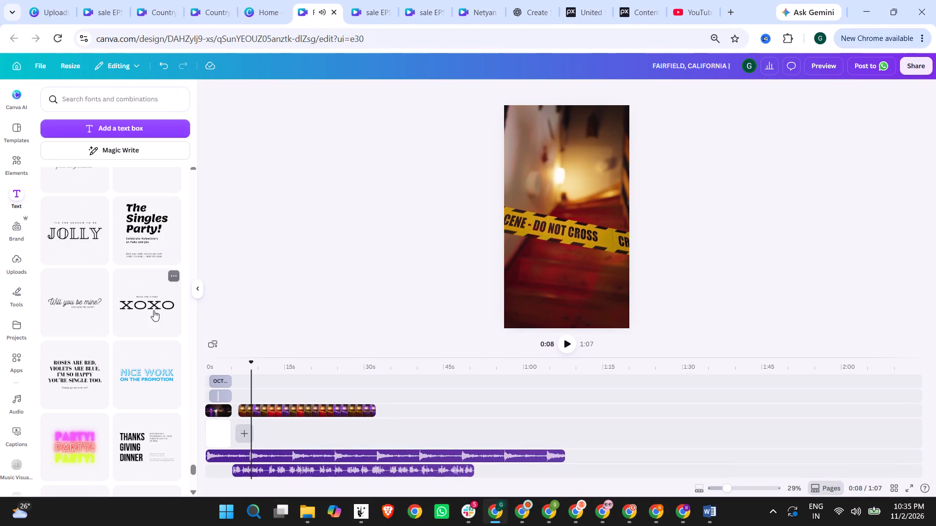
{"action": "scroll", "coordinate": [141, 327], "scroll_direction": "up", "scroll_amount": 9}
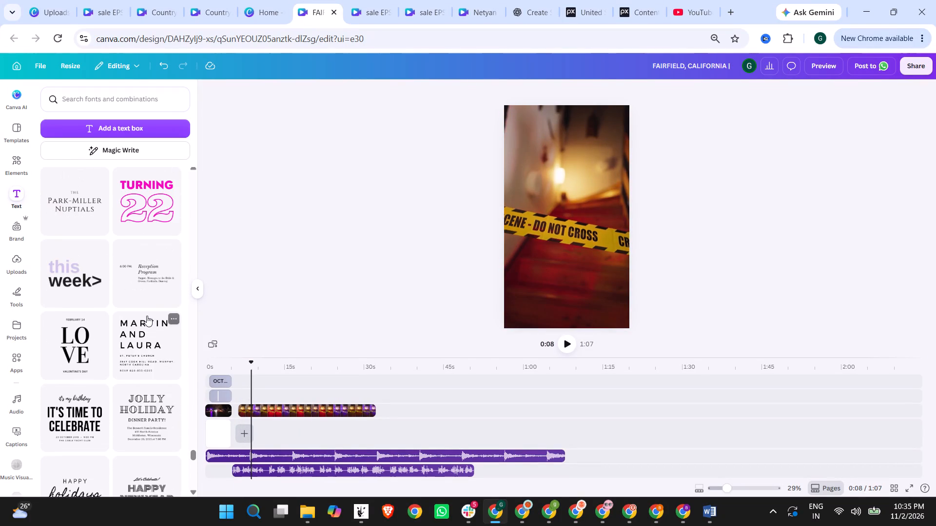
{"action": "scroll", "coordinate": [136, 277], "scroll_direction": "up", "scroll_amount": 20}
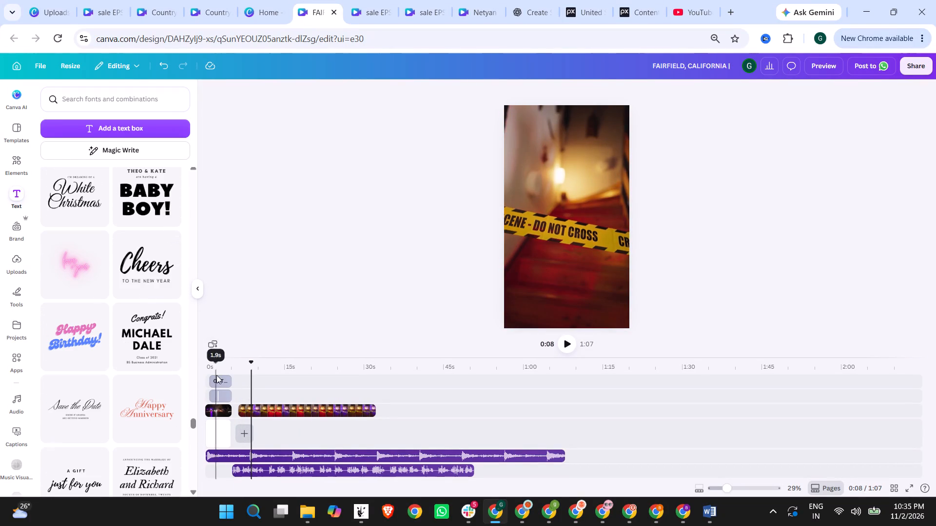
{"action": "left_click_drag", "start_coordinate": [195, 423], "coordinate": [179, 251]}
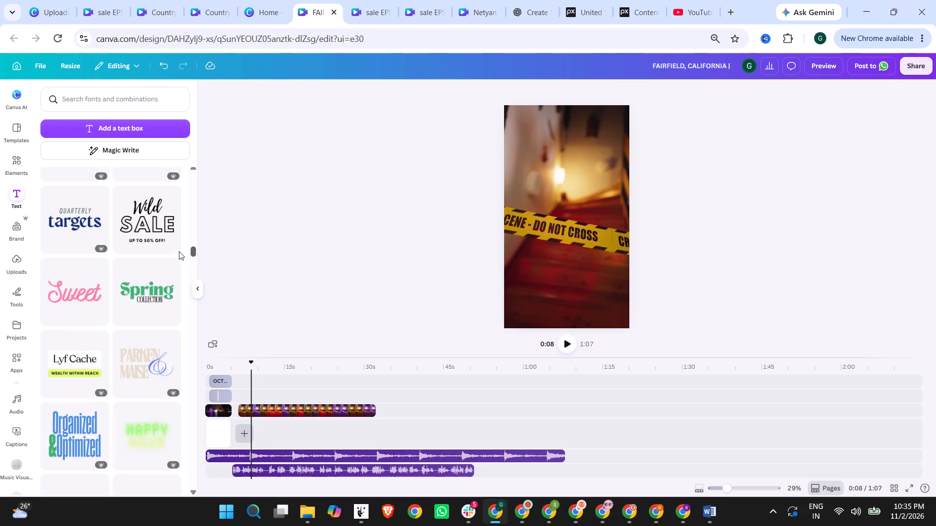
{"action": "left_click_drag", "start_coordinate": [179, 251], "coordinate": [179, 222]}
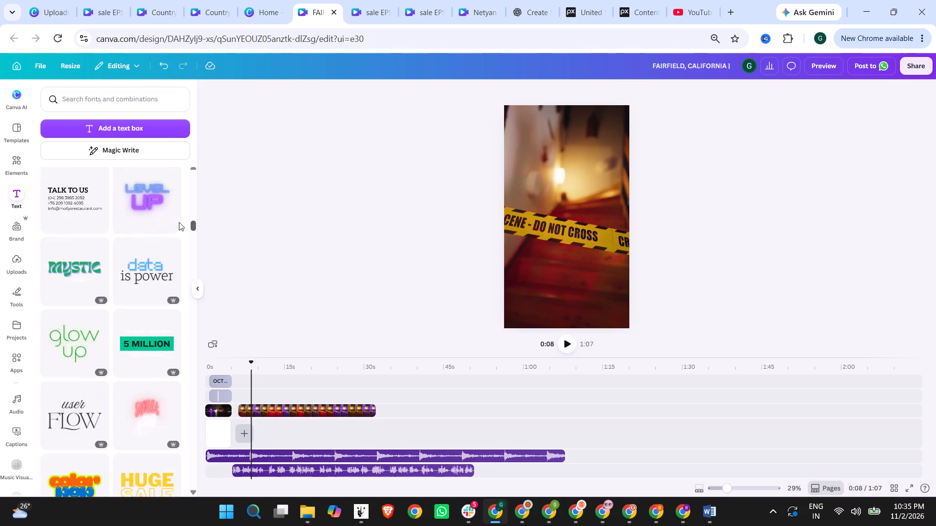
{"action": "left_click_drag", "start_coordinate": [179, 222], "coordinate": [177, 186]}
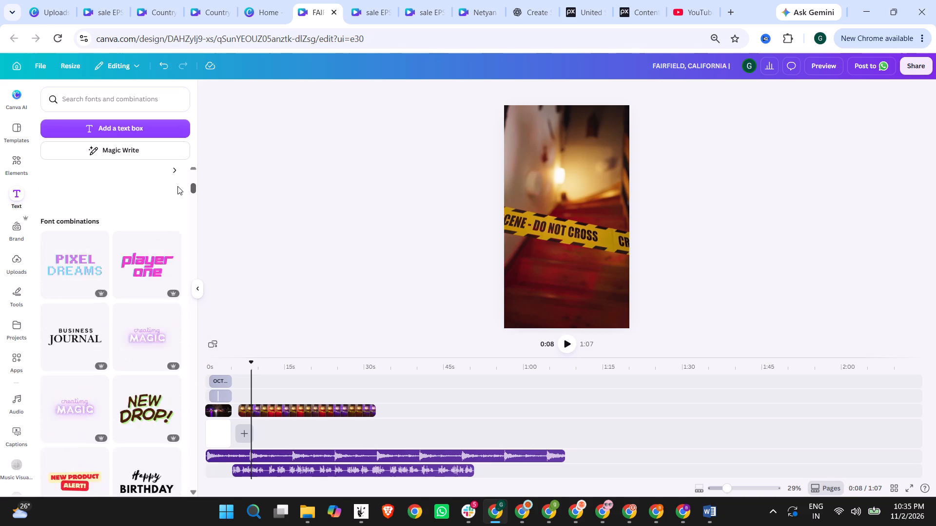
{"action": "left_click_drag", "start_coordinate": [177, 186], "coordinate": [177, 193]}
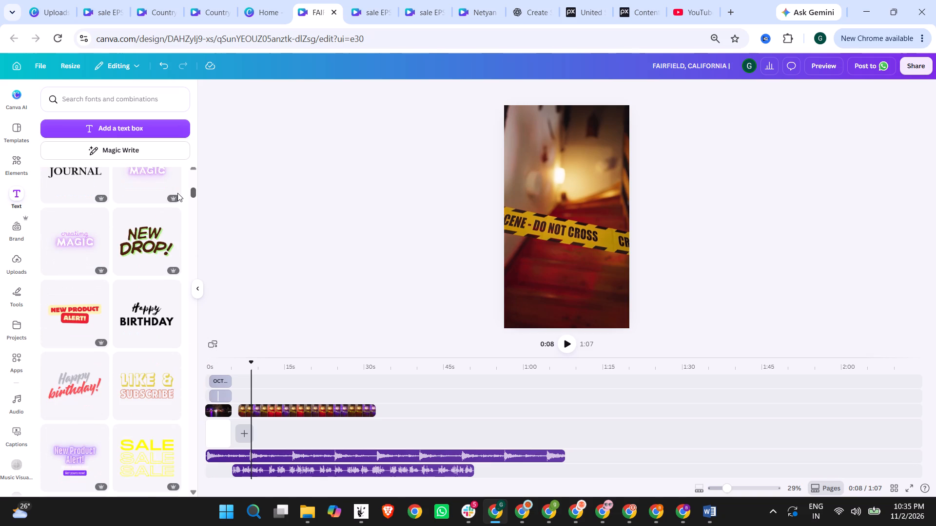
{"action": "left_click_drag", "start_coordinate": [177, 193], "coordinate": [177, 195]}
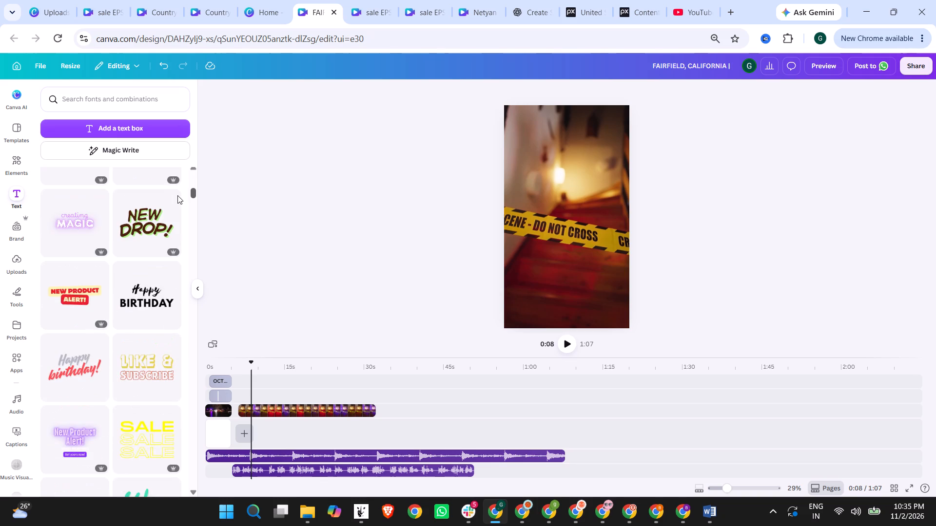
{"action": "left_click_drag", "start_coordinate": [177, 195], "coordinate": [178, 205]}
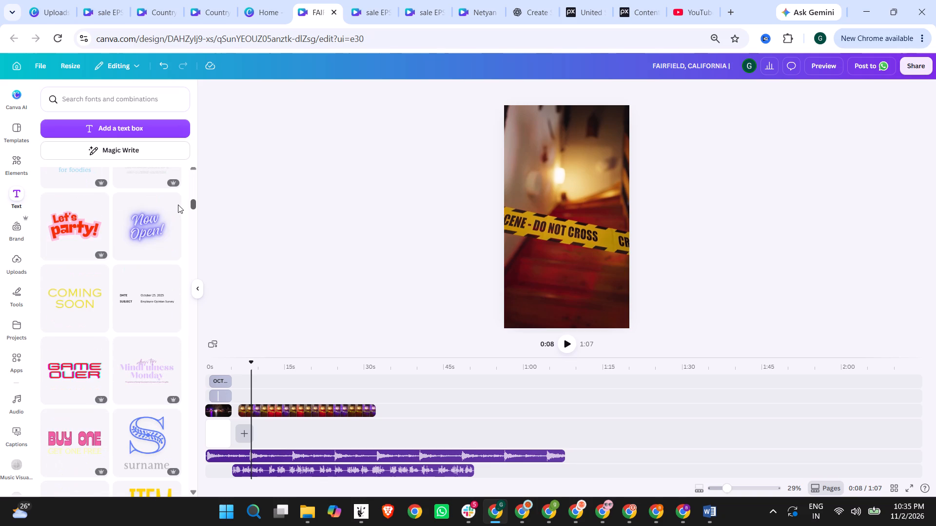
{"action": "left_click_drag", "start_coordinate": [178, 205], "coordinate": [178, 218]}
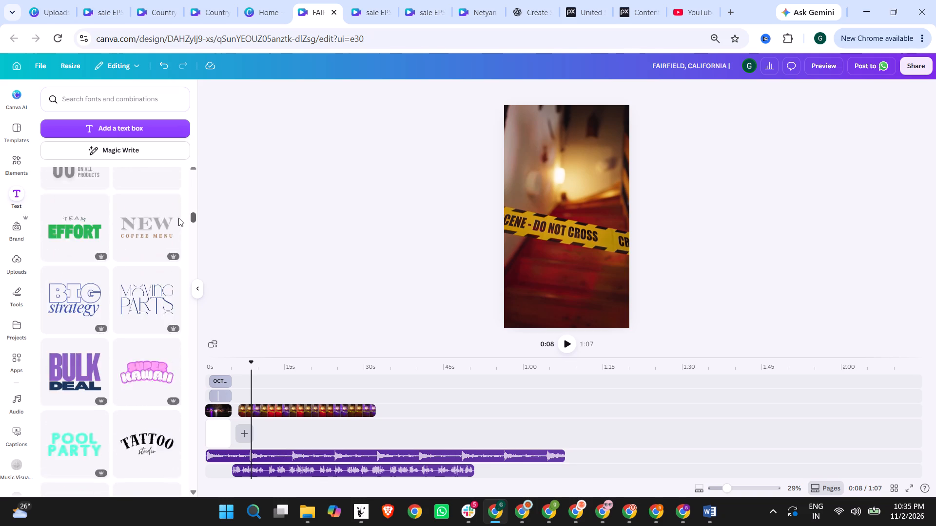
{"action": "left_click_drag", "start_coordinate": [178, 218], "coordinate": [179, 239]}
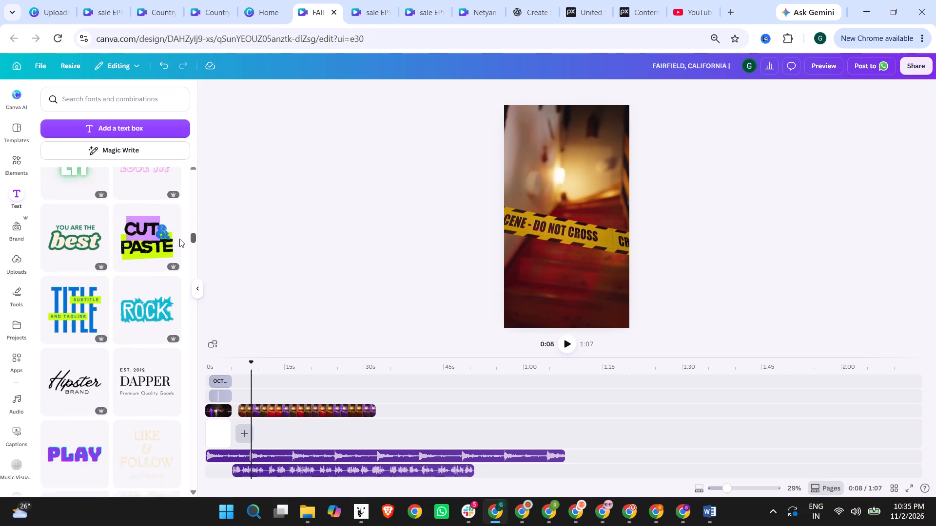
{"action": "left_click_drag", "start_coordinate": [179, 239], "coordinate": [179, 248]}
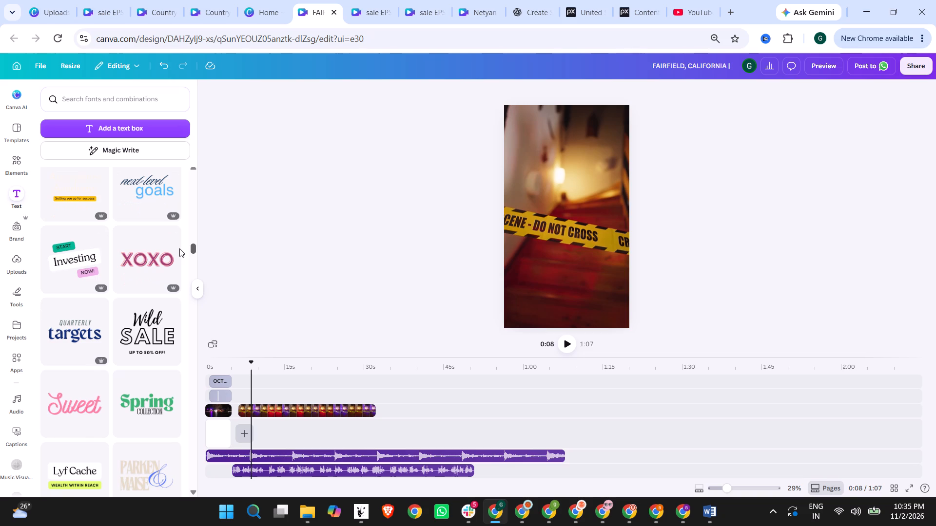
{"action": "left_click_drag", "start_coordinate": [179, 248], "coordinate": [179, 276]}
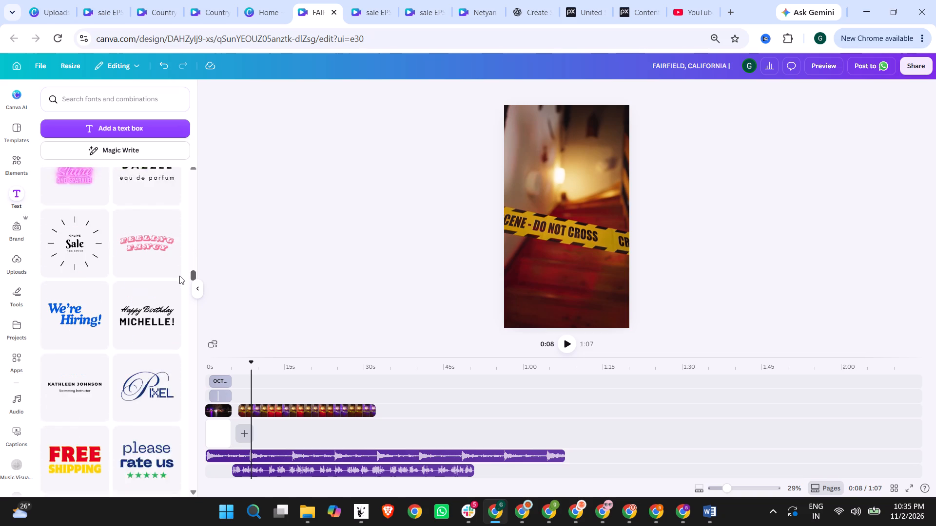
{"action": "left_click_drag", "start_coordinate": [179, 276], "coordinate": [179, 287]}
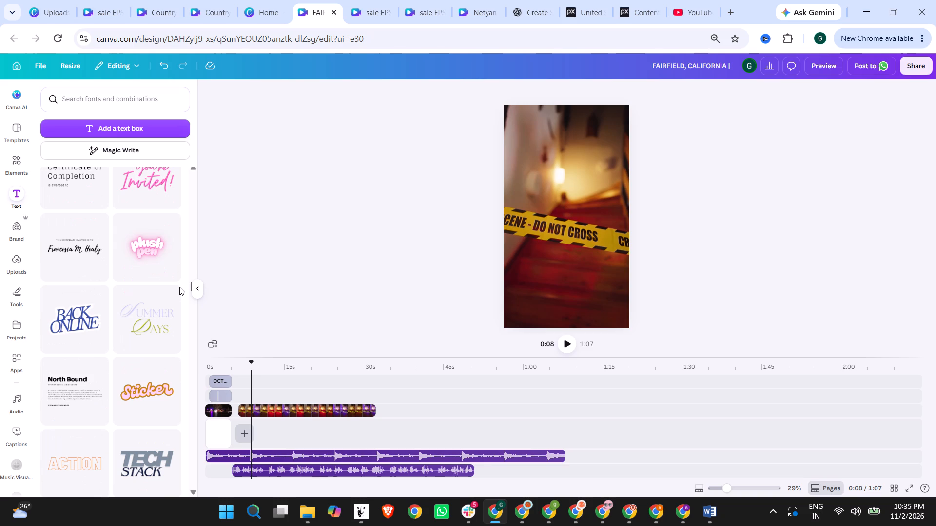
{"action": "left_click_drag", "start_coordinate": [179, 287], "coordinate": [179, 298]}
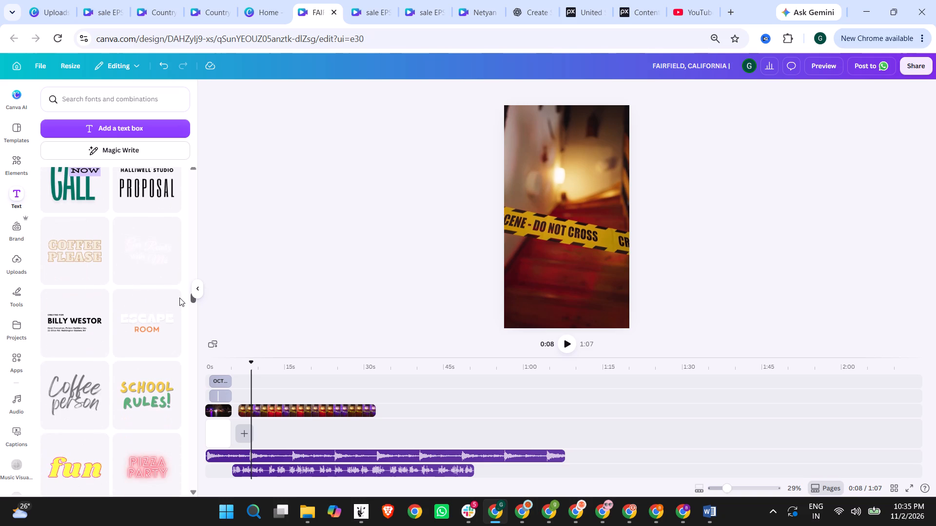
{"action": "left_click_drag", "start_coordinate": [179, 298], "coordinate": [180, 308]}
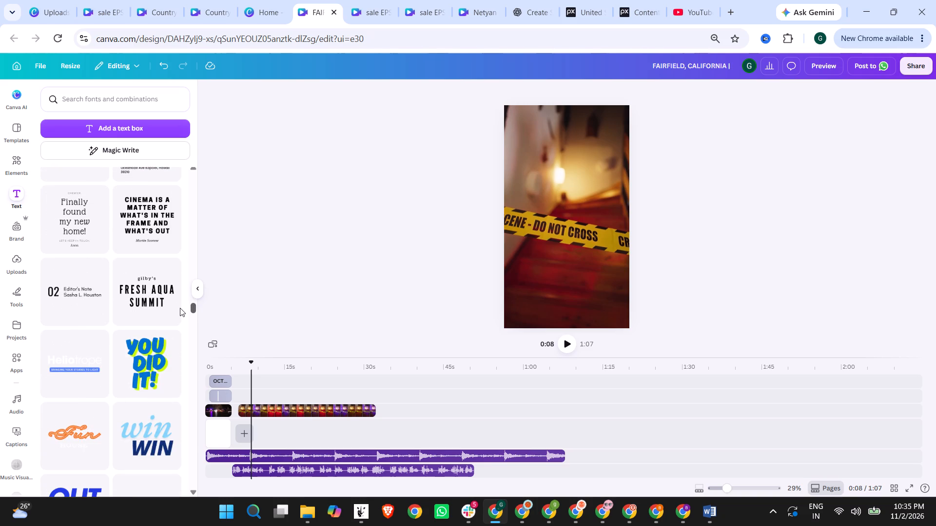
{"action": "left_click_drag", "start_coordinate": [180, 308], "coordinate": [180, 310]}
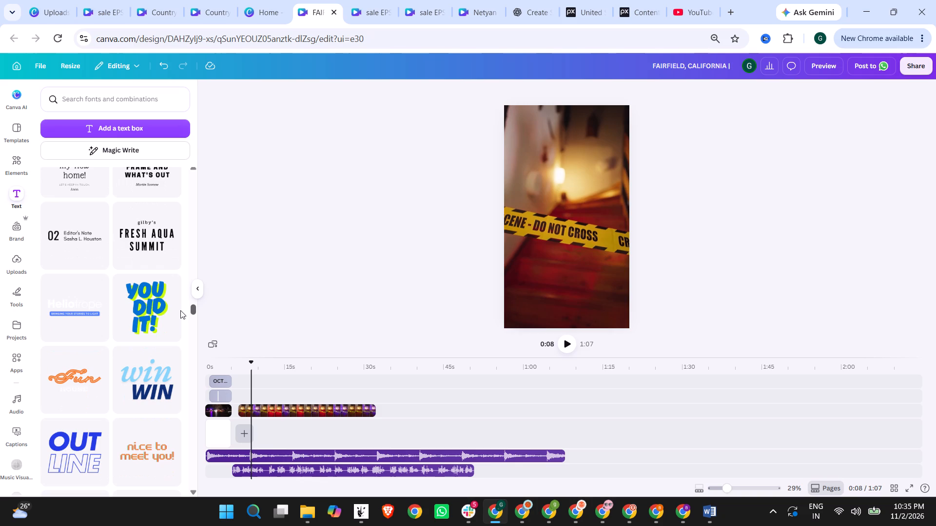
{"action": "left_click_drag", "start_coordinate": [180, 310], "coordinate": [180, 315]}
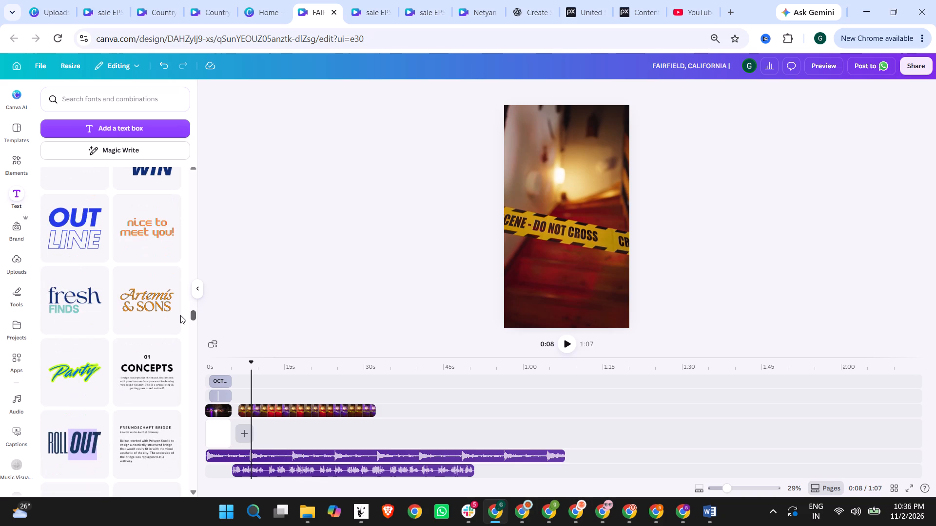
{"action": "left_click_drag", "start_coordinate": [180, 315], "coordinate": [180, 324]}
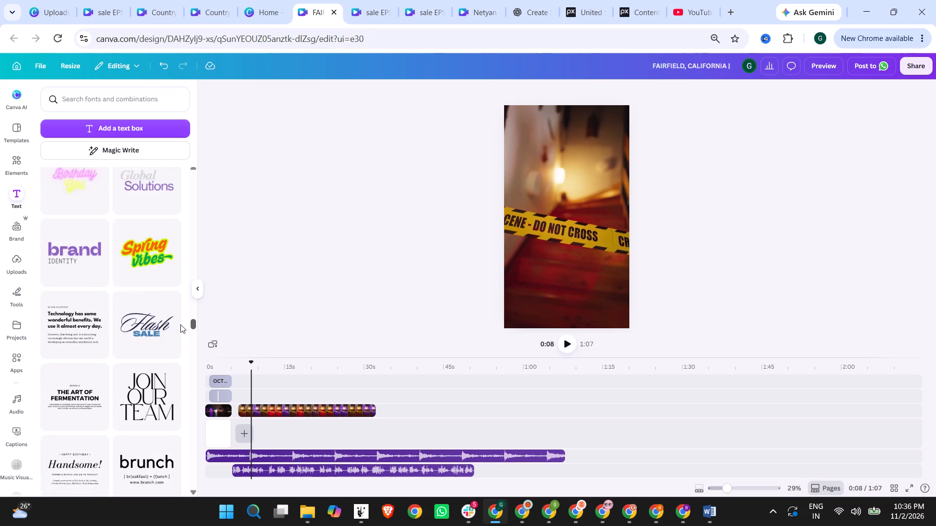
Find the DATA DRIVEN DECISIONS font combination and add it to the crime-scene tape page at 0:08.
{"action": "left_click_drag", "start_coordinate": [180, 324], "coordinate": [181, 332]}
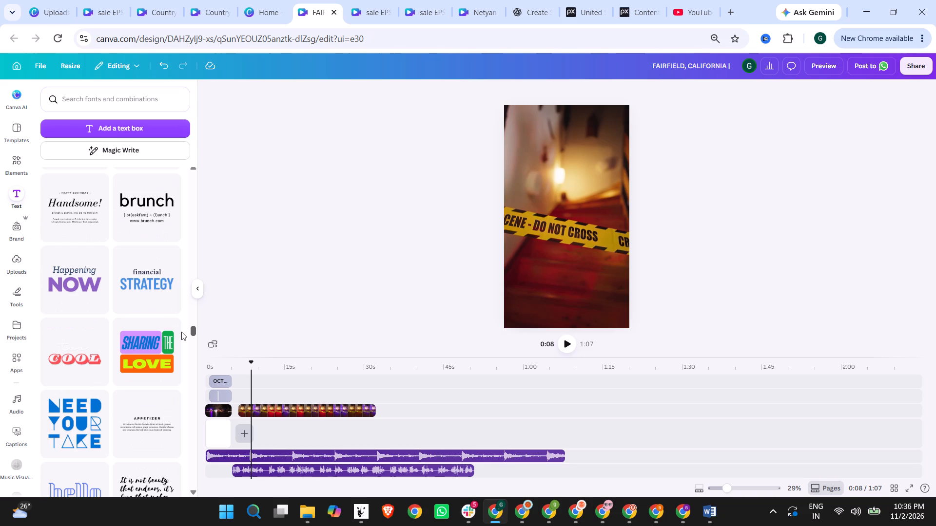
{"action": "left_click_drag", "start_coordinate": [181, 332], "coordinate": [182, 338]}
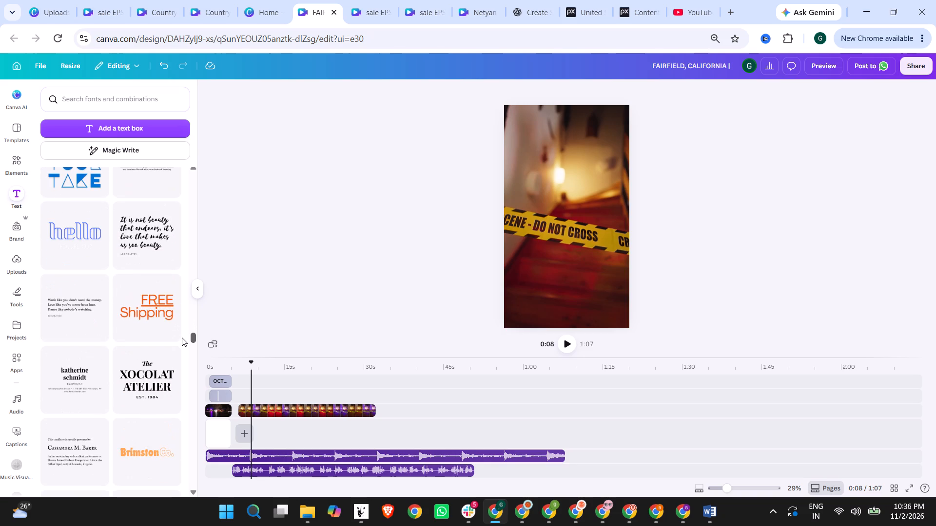
{"action": "left_click_drag", "start_coordinate": [182, 338], "coordinate": [183, 346]}
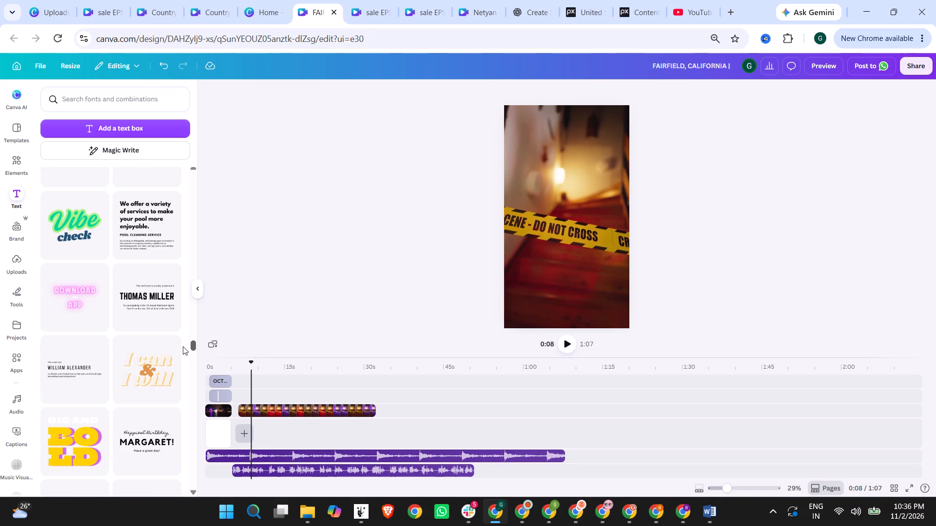
{"action": "left_click_drag", "start_coordinate": [183, 346], "coordinate": [183, 354]}
{"action": "left_click", "coordinate": [154, 354]}
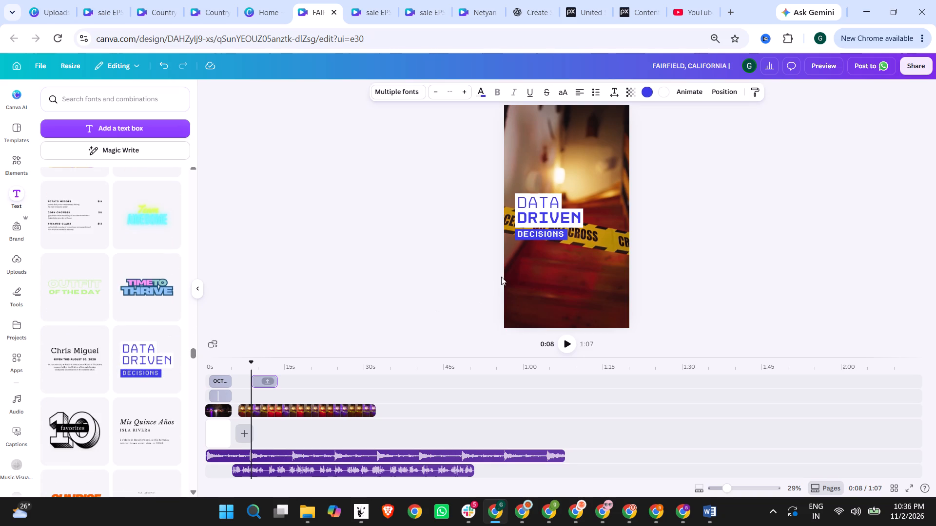
Move the DATA DRIVEN heading to the top of the video frame, above the crime-scene tape.
{"action": "left_click", "coordinate": [544, 218]}
{"action": "left_click_drag", "start_coordinate": [555, 207], "coordinate": [579, 136]}
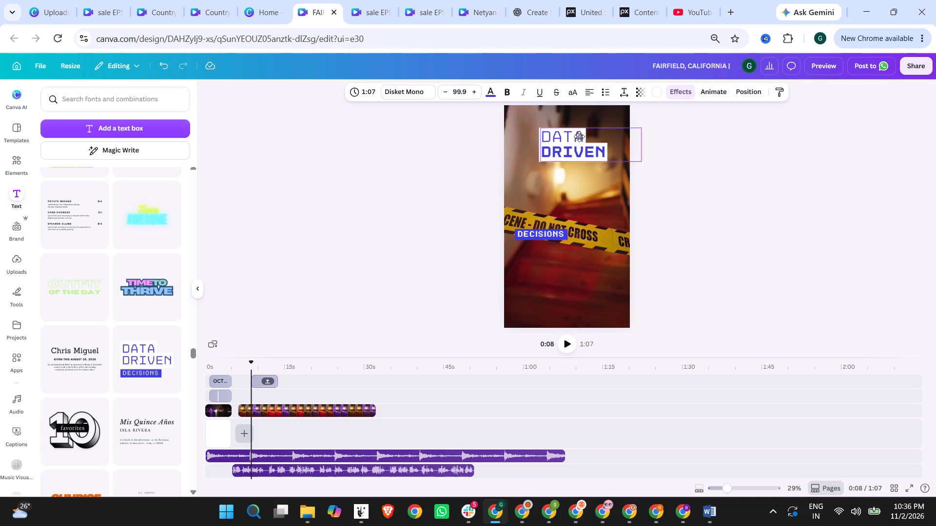
{"action": "left_click_drag", "start_coordinate": [579, 136], "coordinate": [555, 131]}
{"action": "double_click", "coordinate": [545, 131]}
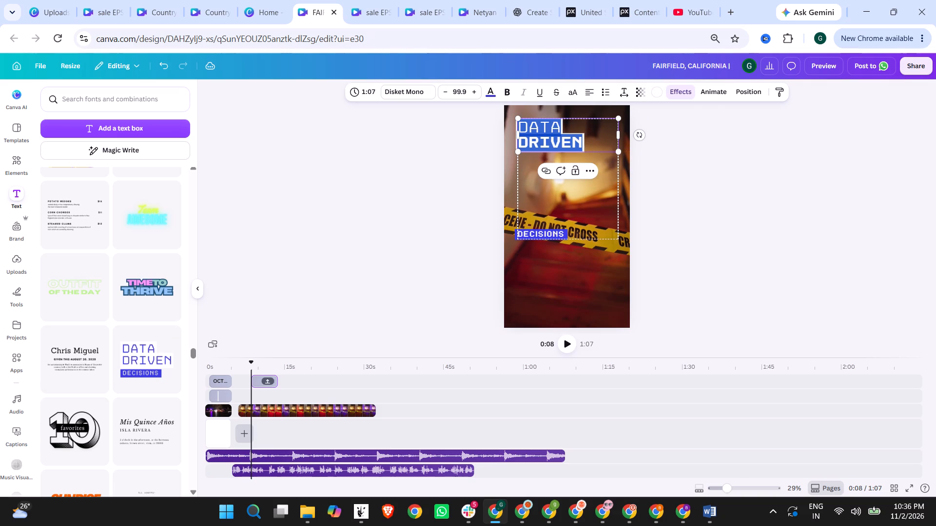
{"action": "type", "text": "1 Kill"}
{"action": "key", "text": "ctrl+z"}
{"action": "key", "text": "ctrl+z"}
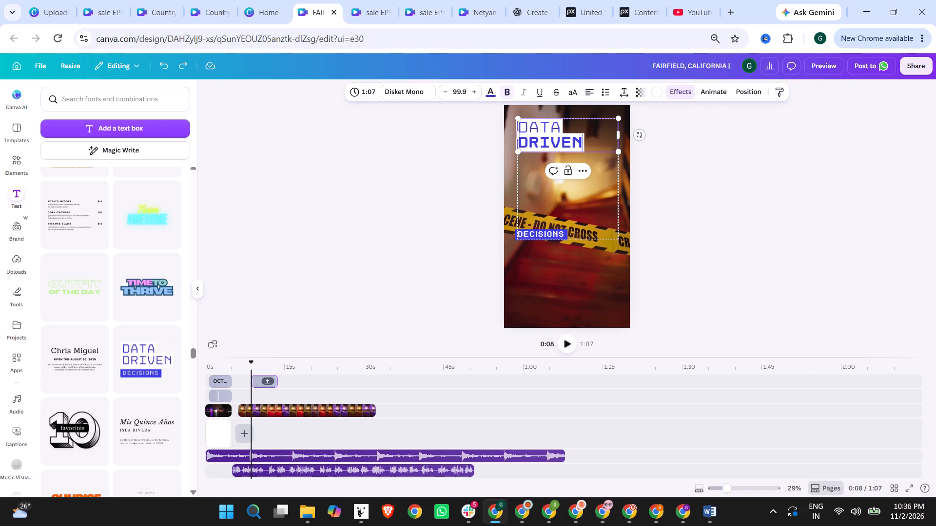
Replace the DATA DRIVEN heading with "1 KILLED" on one line, keeping the thin digit and the bold word.
{"action": "left_click", "coordinate": [560, 136]}
{"action": "left_click_drag", "start_coordinate": [558, 128], "coordinate": [518, 126]}
{"action": "key", "text": "1"}
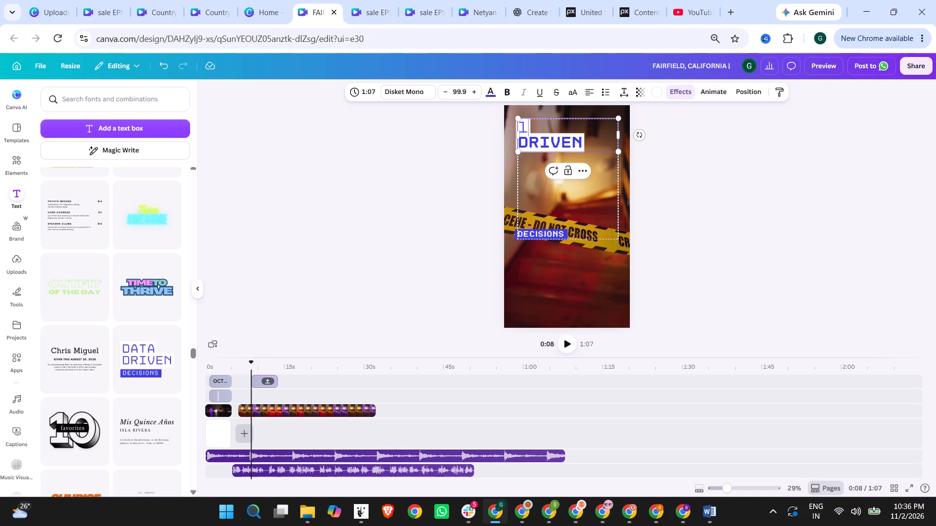
{"action": "key", "text": "Delete"}
{"action": "key", "text": "space"}
{"action": "left_click_drag", "start_coordinate": [601, 130], "coordinate": [563, 126]}
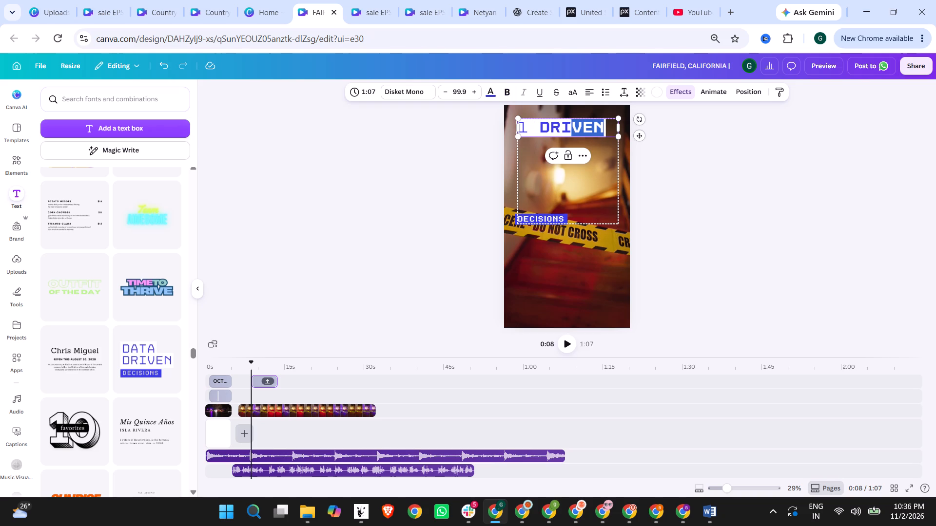
{"action": "left_click_drag", "start_coordinate": [563, 126], "coordinate": [544, 125]}
{"action": "type", "text": "KILLED"}
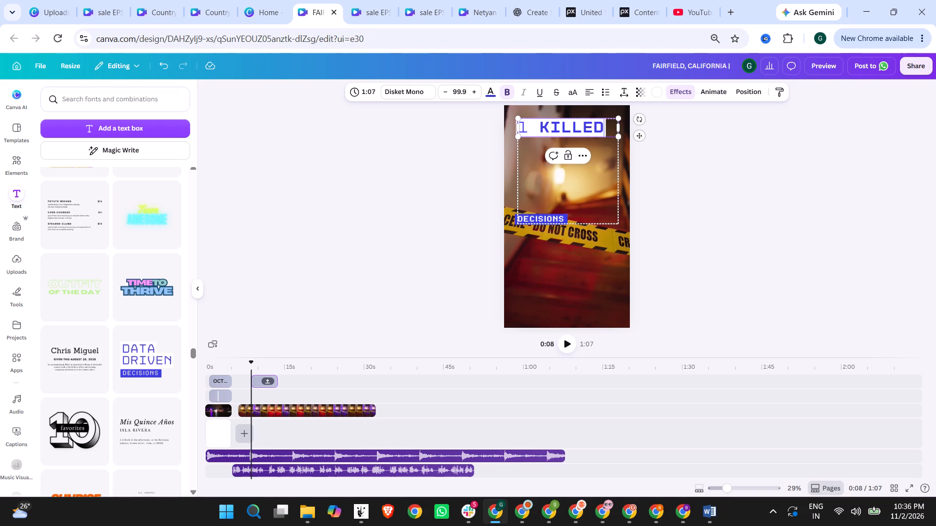
{"action": "left_click", "coordinate": [638, 143]}
{"action": "left_click", "coordinate": [592, 129]}
{"action": "left_click", "coordinate": [603, 128]}
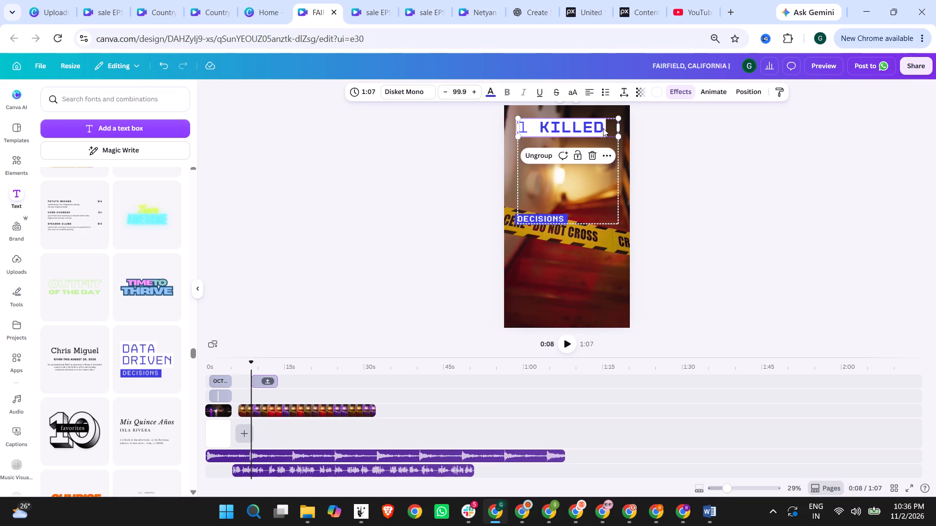
{"action": "left_click", "coordinate": [604, 128]}
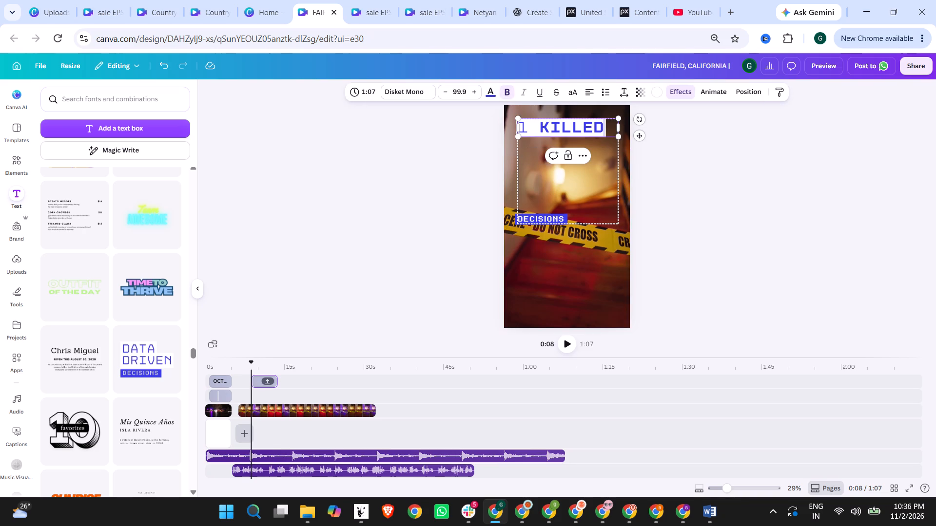
Duplicate the "1 KILLED" text as a second line and change the copy to "6 WOUNDED".
{"action": "left_click_drag", "start_coordinate": [604, 129], "coordinate": [513, 131]}
{"action": "key", "text": "ctrl+c"}
{"action": "left_click", "coordinate": [609, 129]}
{"action": "key", "text": "Return"}
{"action": "key", "text": "ctrl+v"}
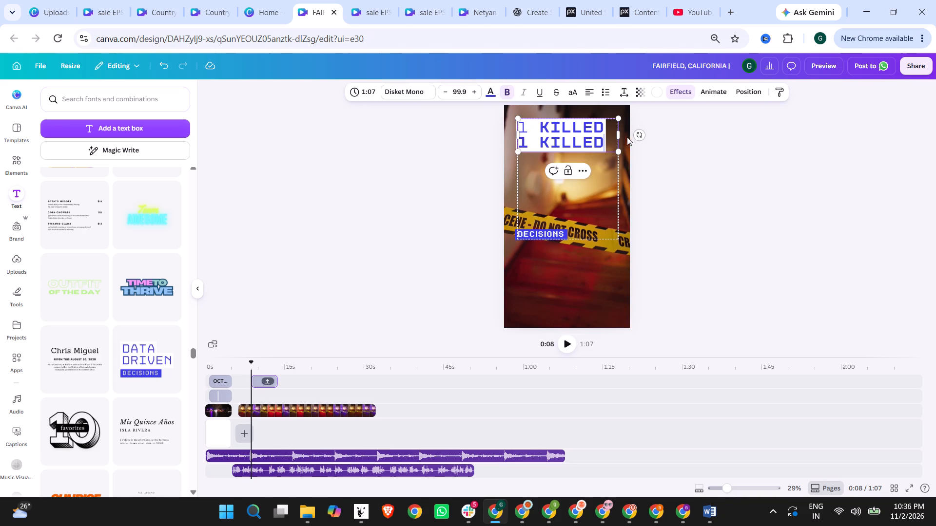
{"action": "left_click_drag", "start_coordinate": [529, 140], "coordinate": [514, 141]}
{"action": "key", "text": "6"}
{"action": "left_click_drag", "start_coordinate": [540, 143], "coordinate": [559, 143]}
{"action": "key", "text": "ctrl+z"}
{"action": "left_click", "coordinate": [525, 138]}
{"action": "left_click_drag", "start_coordinate": [531, 143], "coordinate": [520, 143]}
{"action": "key", "text": "6"}
{"action": "left_click_drag", "start_coordinate": [542, 139], "coordinate": [604, 138]}
{"action": "type", "text": "WOUNDED"}
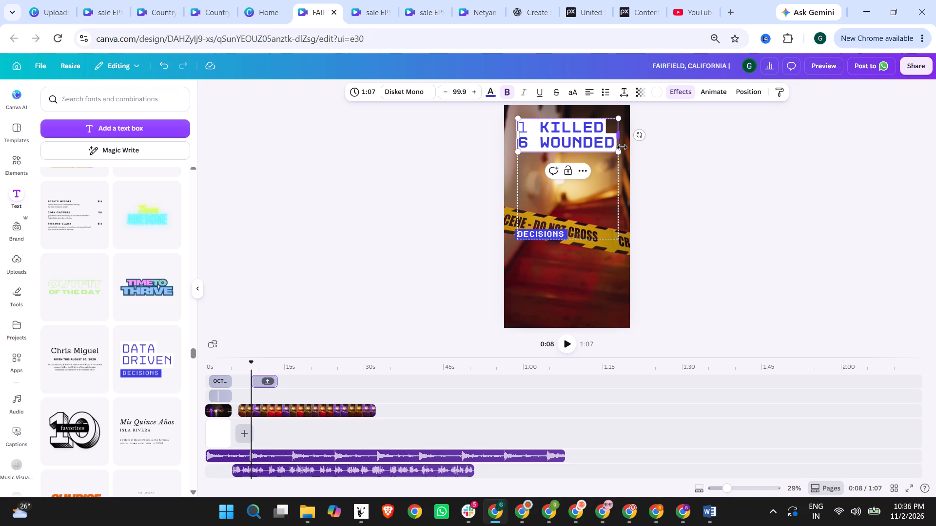
{"action": "key", "text": "Return"}
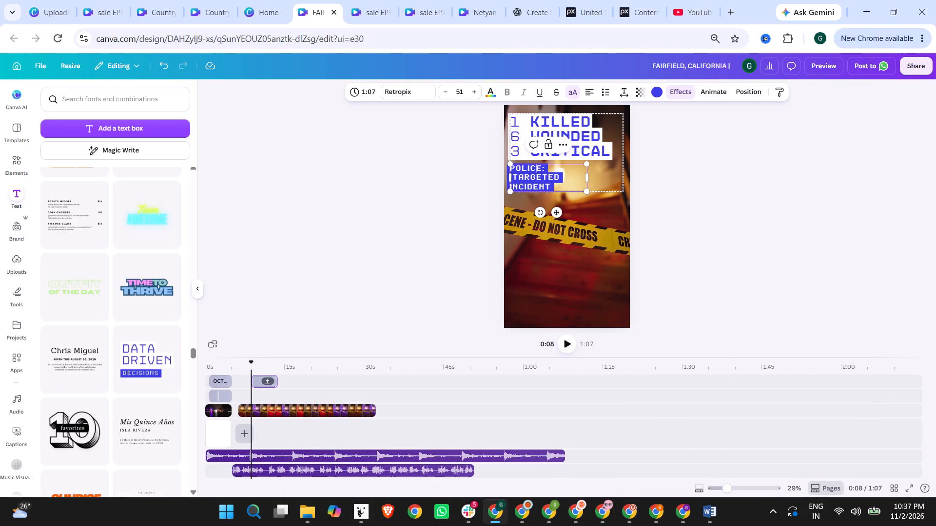
{"action": "left_click", "coordinate": [541, 167]}
{"action": "key", "text": "space"}
{"action": "type", "text": "SAYS"}
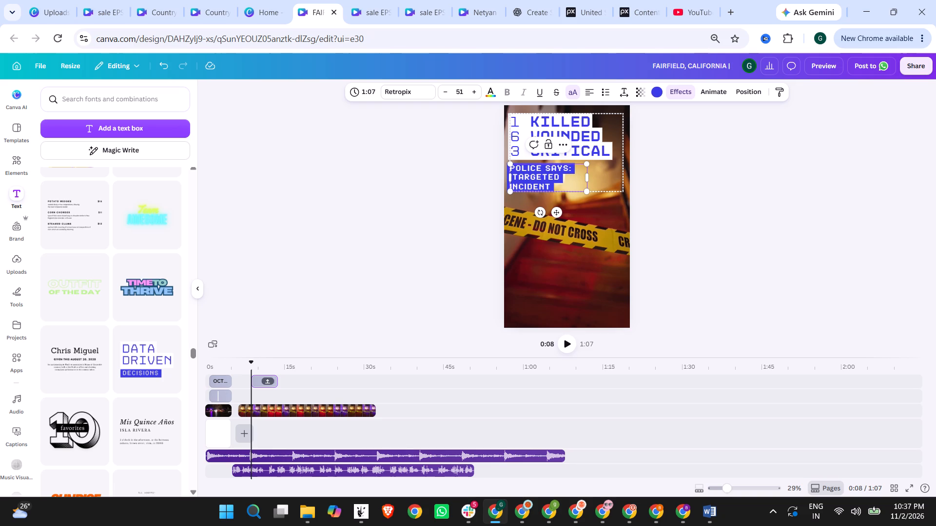
Delete "SAYS" from the police label and widen its text box so "TARGETED" fits on the first line.
{"action": "left_click_drag", "start_coordinate": [566, 164], "coordinate": [546, 165]}
{"action": "key", "text": "BackSpace"}
{"action": "key", "text": "BackSpace"}
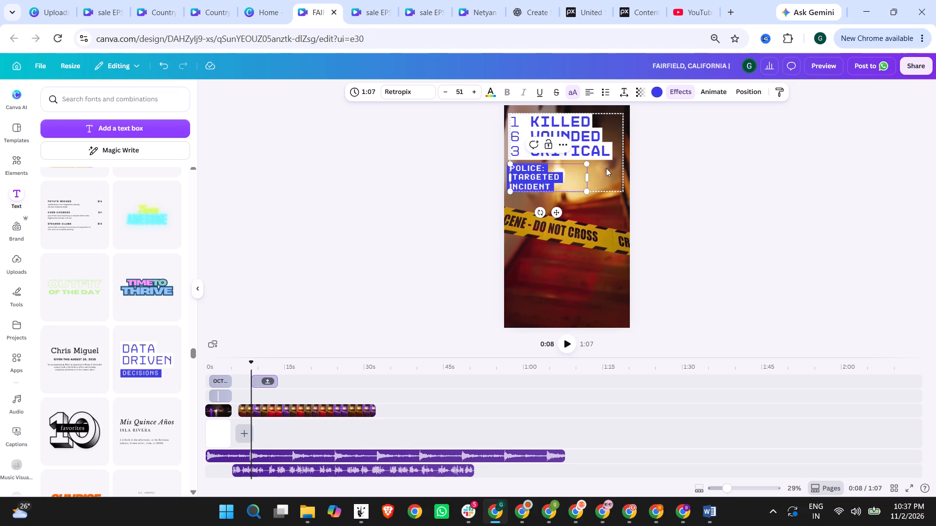
{"action": "left_click_drag", "start_coordinate": [587, 176], "coordinate": [609, 175]}
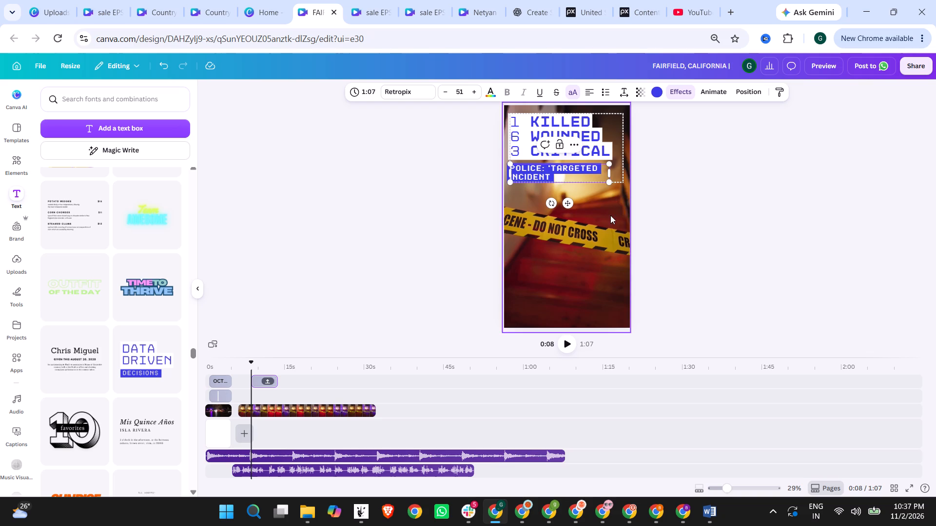
{"action": "left_click", "coordinate": [663, 209]}
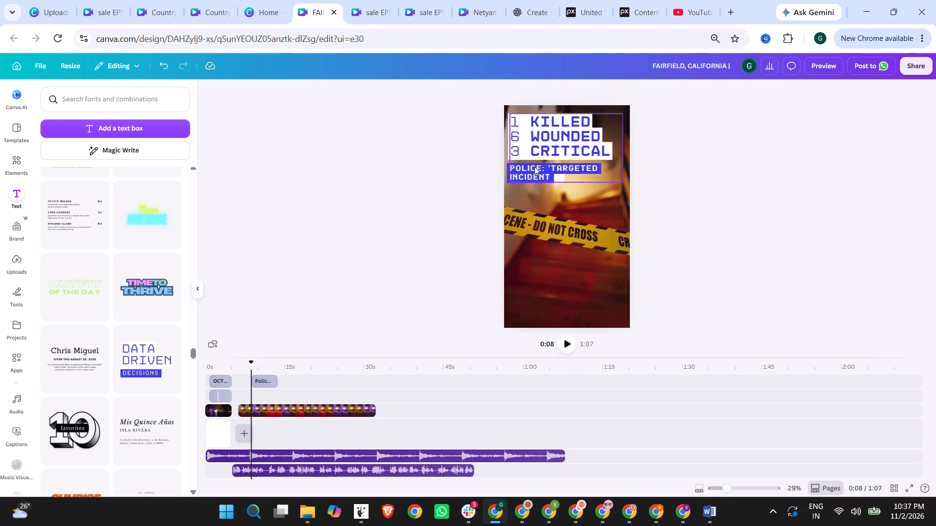
Delete the quotation mark before "TARGETED" in the police label and widen its text box to about 972.
{"action": "double_click", "coordinate": [548, 165]}
{"action": "left_click", "coordinate": [553, 166]}
{"action": "key", "text": "BackSpace"}
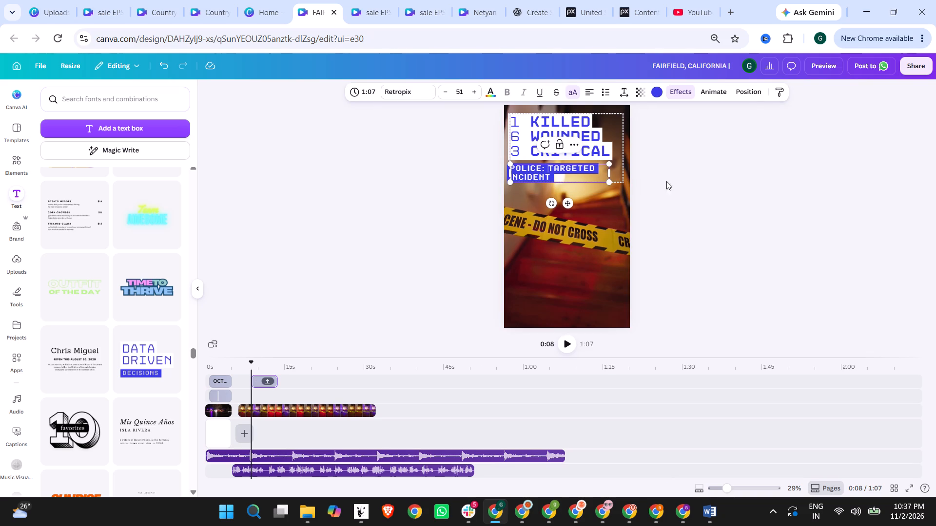
{"action": "left_click_drag", "start_coordinate": [612, 173], "coordinate": [625, 172]}
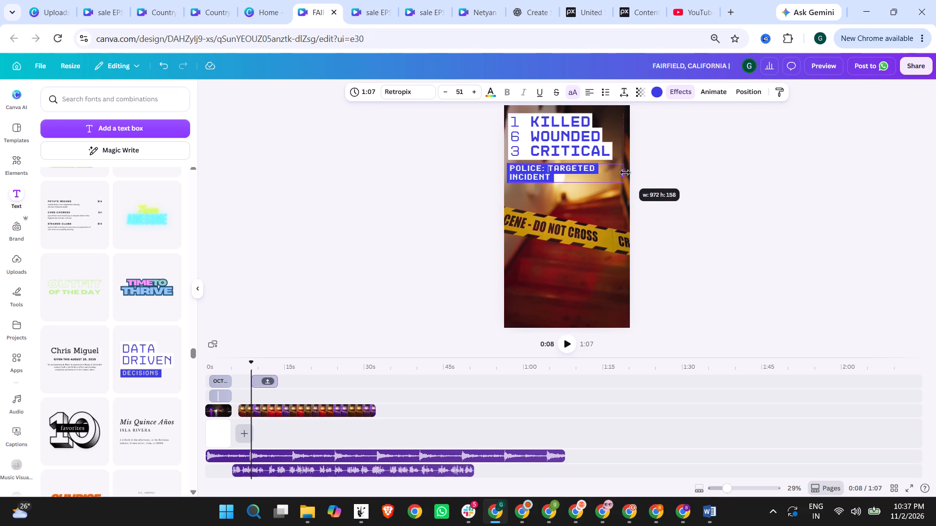
{"action": "left_click", "coordinate": [669, 172]}
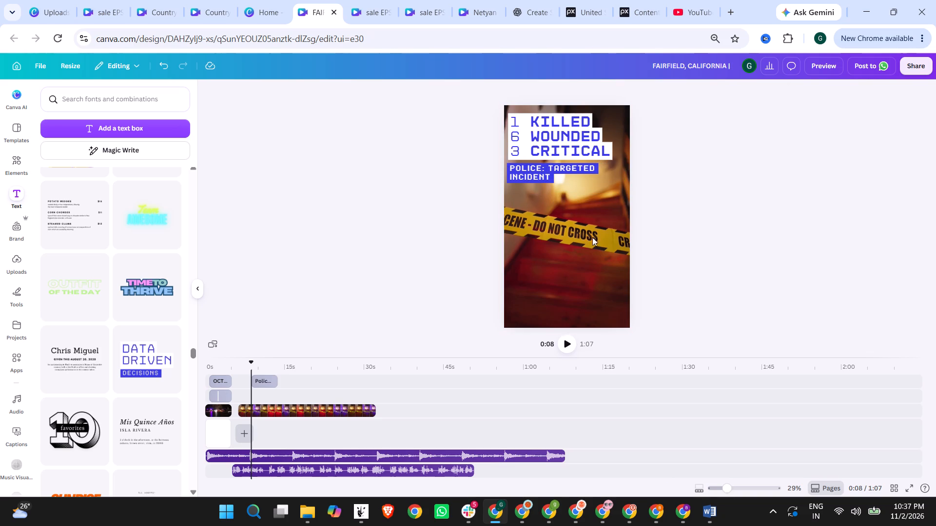
Apply the Tectonic animation to the grouped facts text and preview it from about 0:05.
{"action": "left_click", "coordinate": [540, 125]}
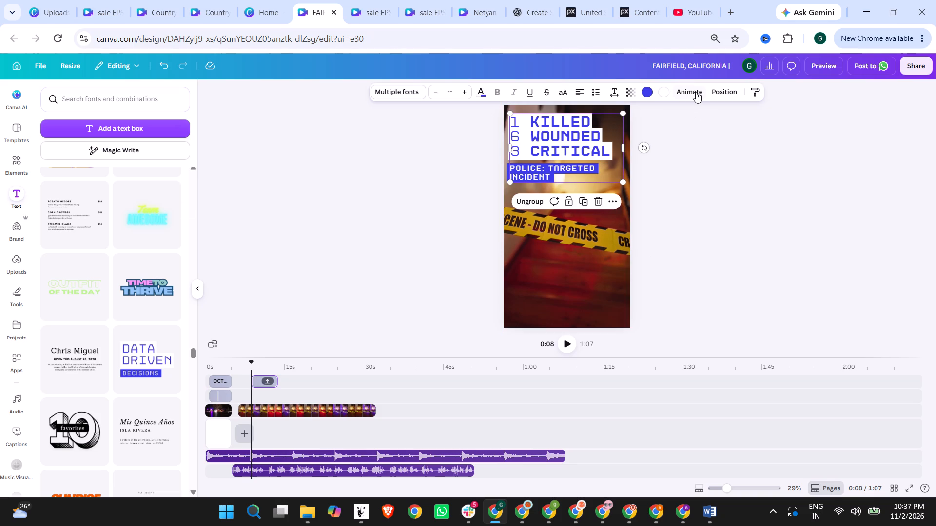
{"action": "left_click", "coordinate": [696, 92]}
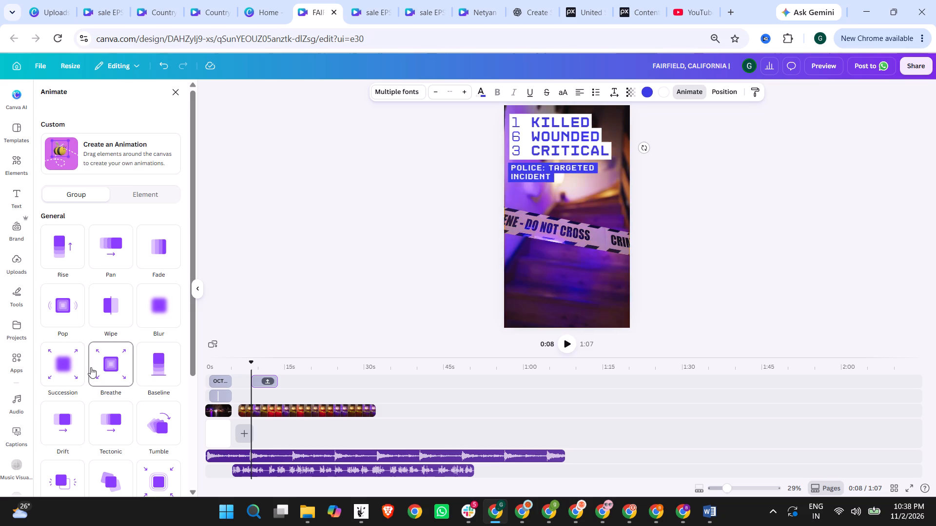
{"action": "left_click", "coordinate": [103, 423]}
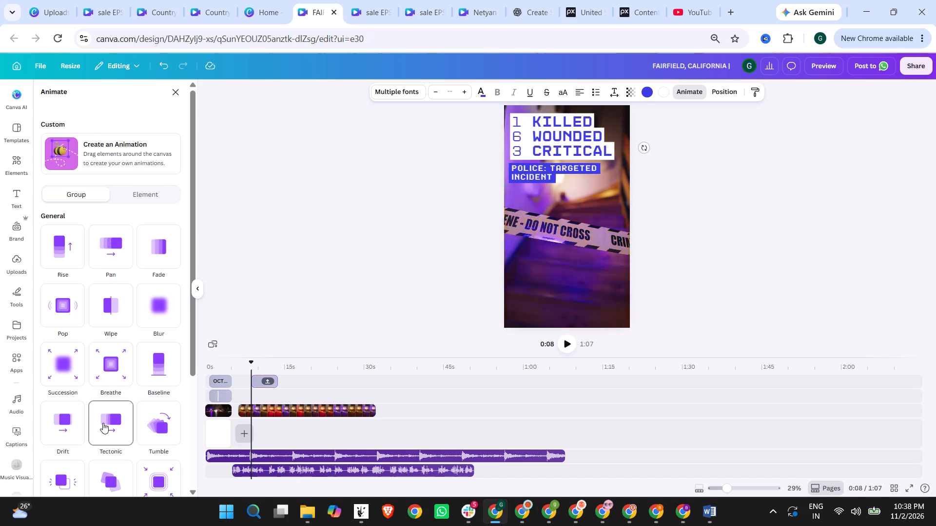
{"action": "left_click", "coordinate": [566, 342]}
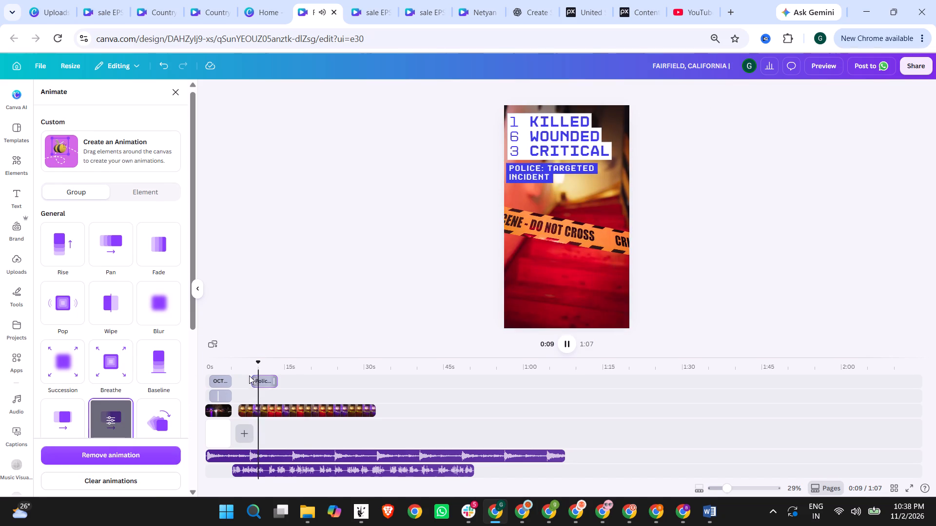
{"action": "left_click", "coordinate": [242, 376]}
{"action": "left_click", "coordinate": [235, 377]}
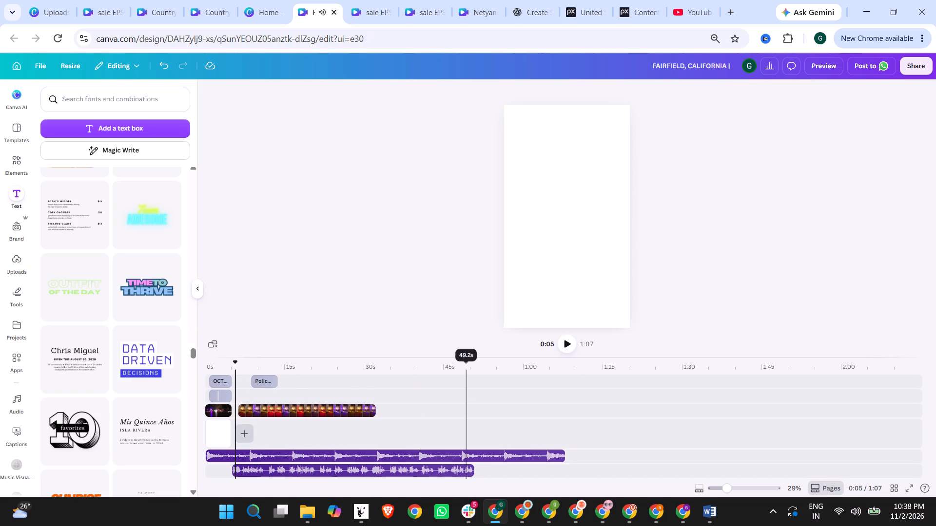
{"action": "left_click", "coordinate": [564, 345]}
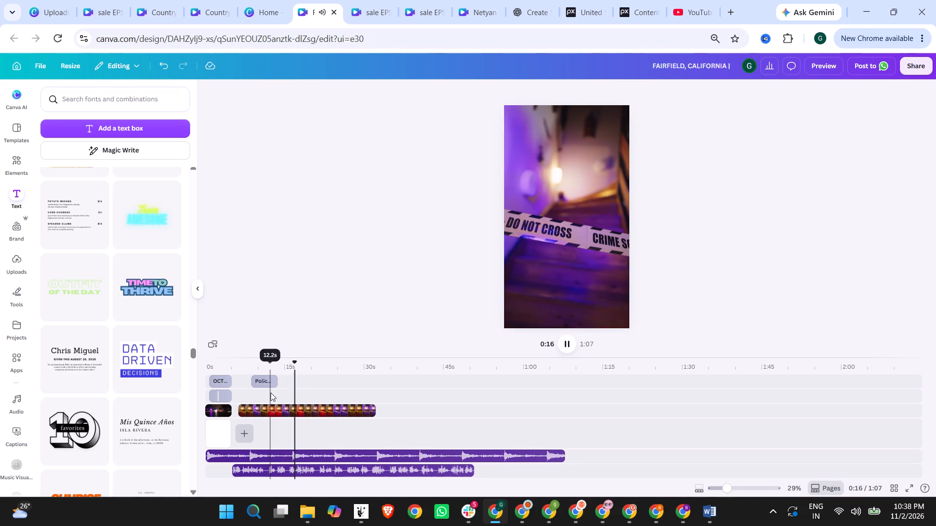
Lengthen the facts text clip to about 11 seconds and shift it to start at about 0:17, checking against the voice-over.
{"action": "left_click", "coordinate": [257, 380]}
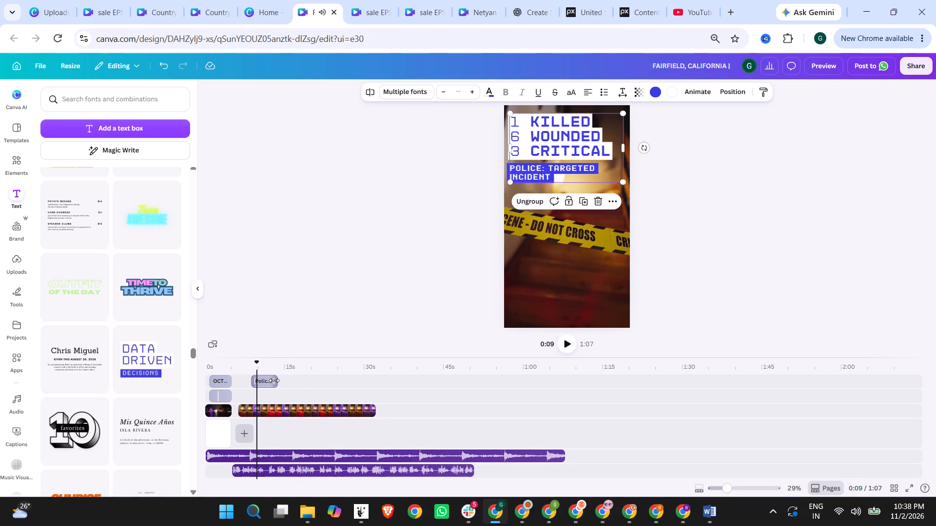
{"action": "left_click_drag", "start_coordinate": [274, 380], "coordinate": [307, 380]}
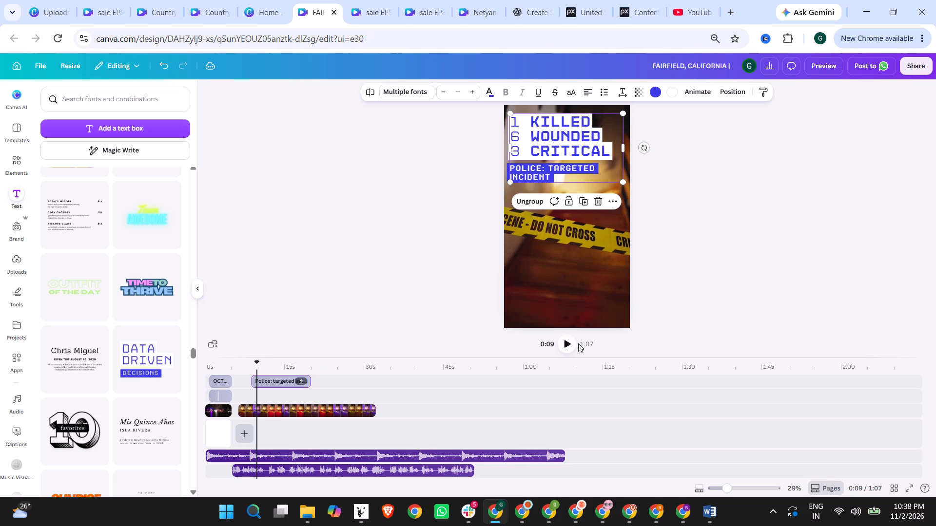
{"action": "left_click", "coordinate": [565, 344]}
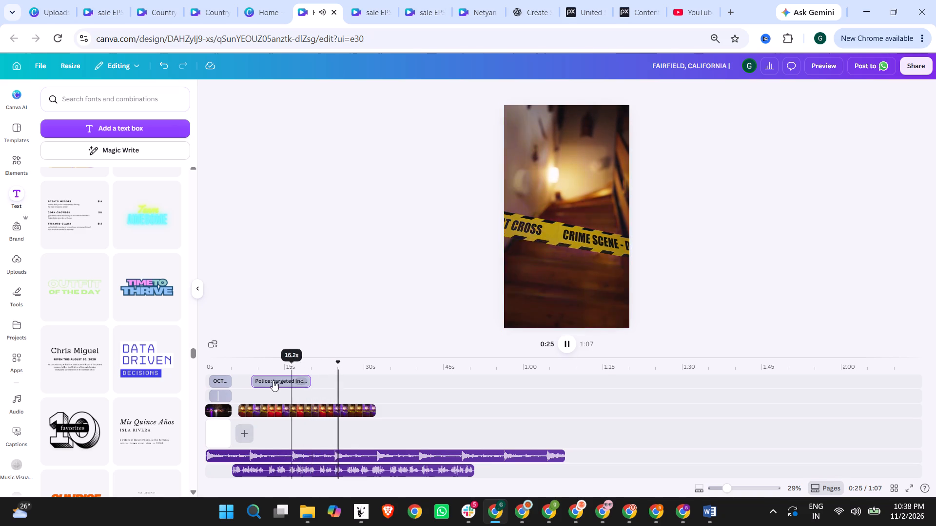
{"action": "left_click_drag", "start_coordinate": [273, 380], "coordinate": [317, 380]}
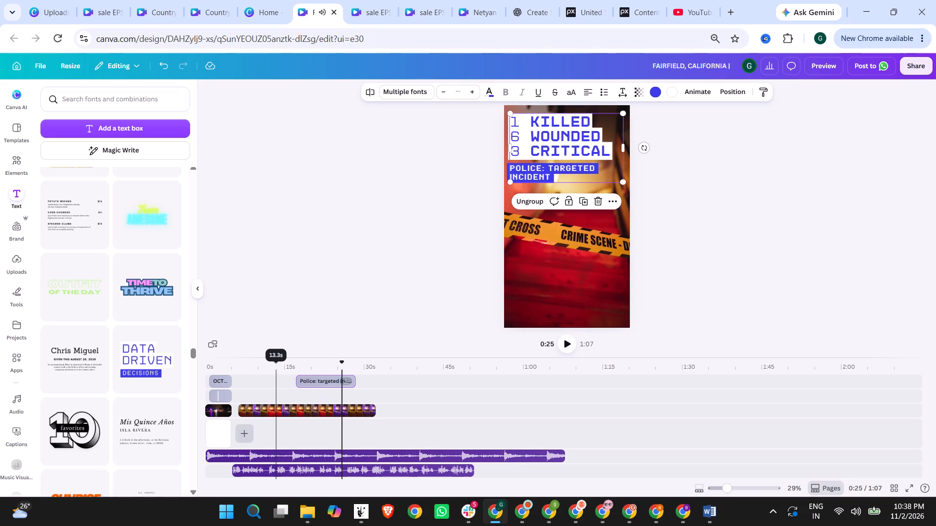
{"action": "left_click", "coordinate": [276, 370]}
{"action": "left_click", "coordinate": [566, 345]}
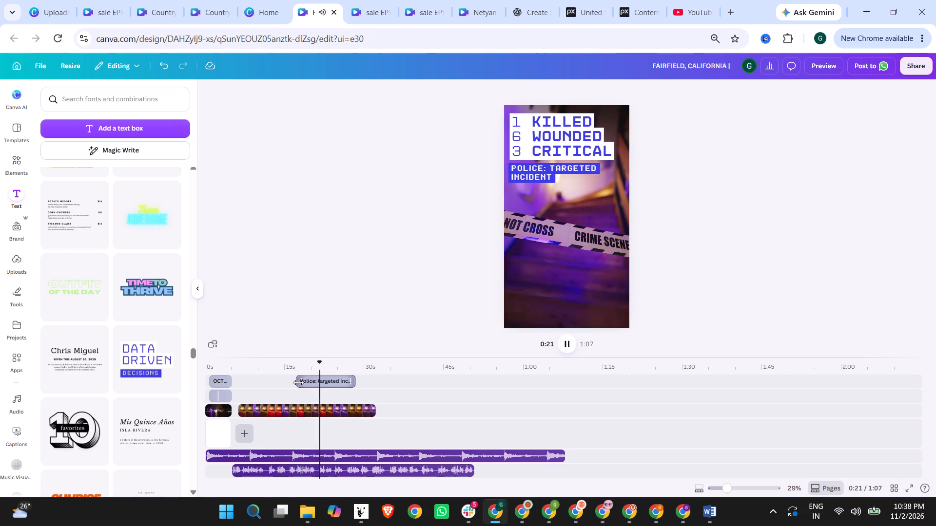
Trim the facts clip's start to about 0:21, extend its end to just before the crime-scene footage ends, and play it back.
{"action": "left_click_drag", "start_coordinate": [298, 382], "coordinate": [317, 381]}
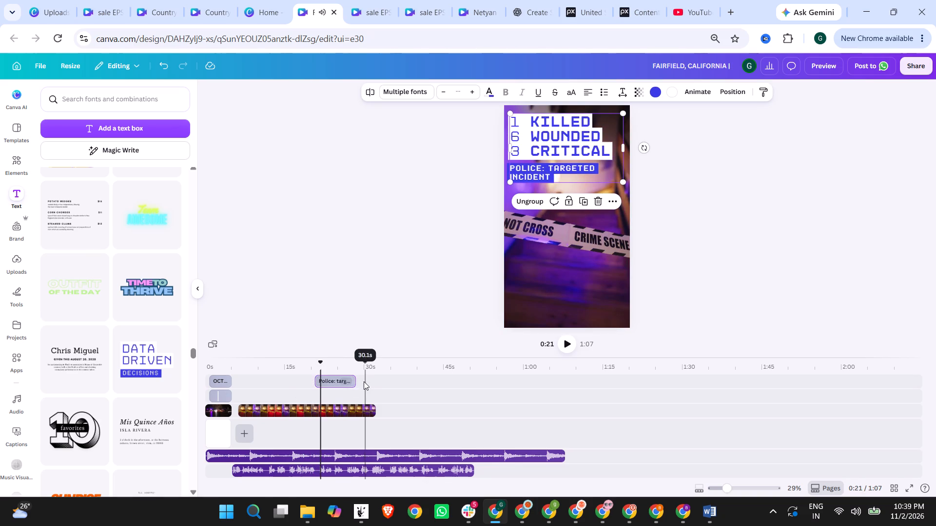
{"action": "left_click_drag", "start_coordinate": [353, 381], "coordinate": [373, 381]}
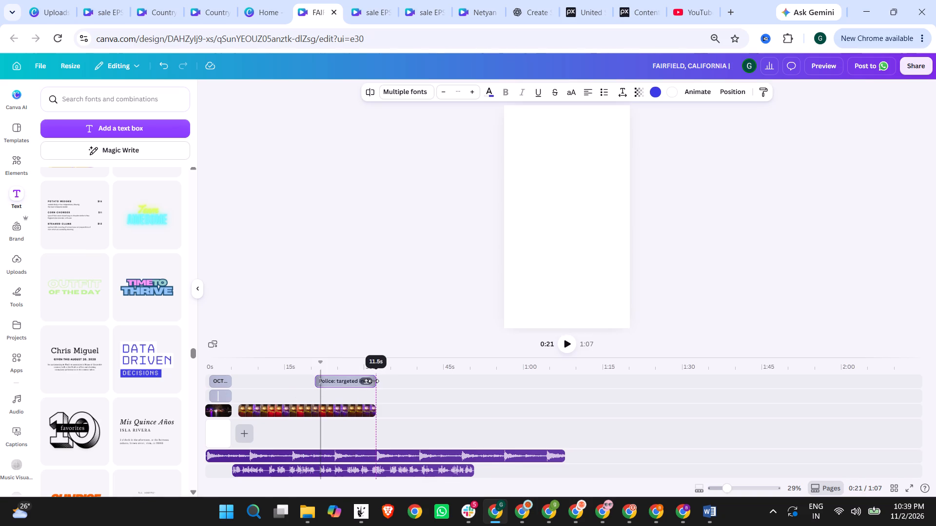
{"action": "left_click_drag", "start_coordinate": [373, 381], "coordinate": [372, 381]}
{"action": "left_click", "coordinate": [573, 345]}
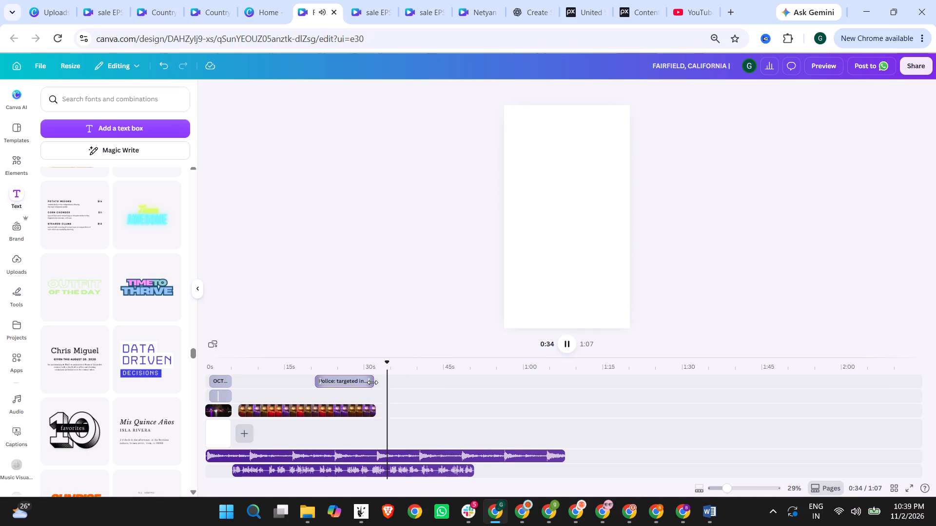
Search the text fonts and combinations for "suspect".
{"action": "left_click", "coordinate": [67, 92]}
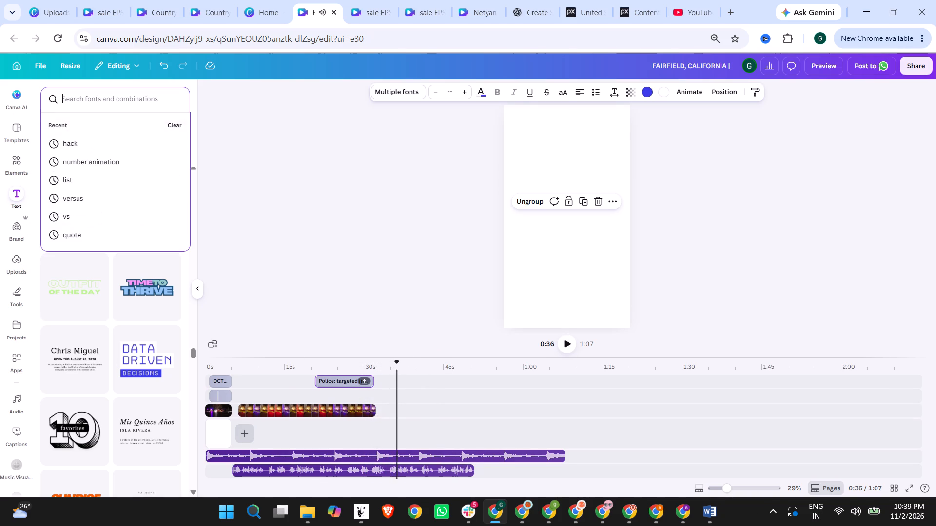
{"action": "type", "text": "suspect"}
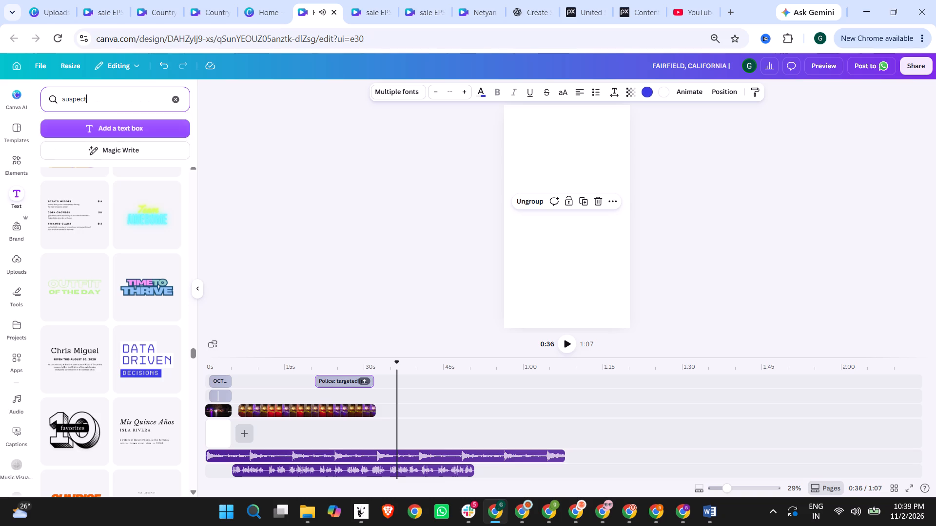
{"action": "key", "text": "Return"}
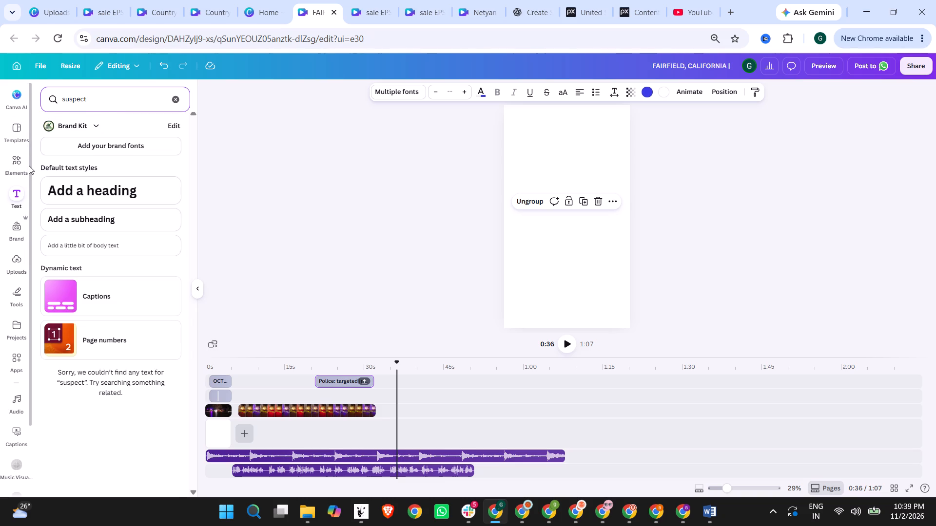
Search the elements library for "suspect" and browse the photo results for a suitable image.
{"action": "left_click", "coordinate": [20, 165]}
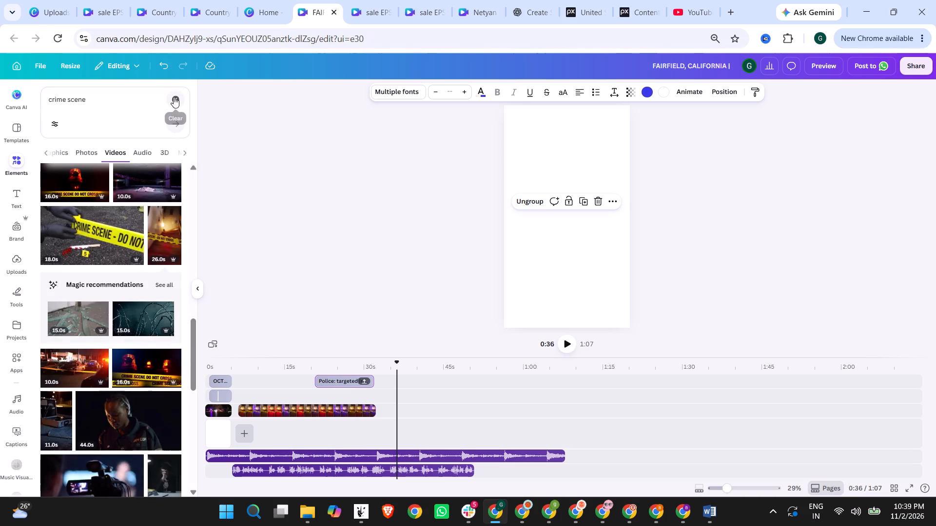
{"action": "left_click", "coordinate": [174, 97]}
{"action": "left_click", "coordinate": [122, 99]}
{"action": "type", "text": "suspect"}
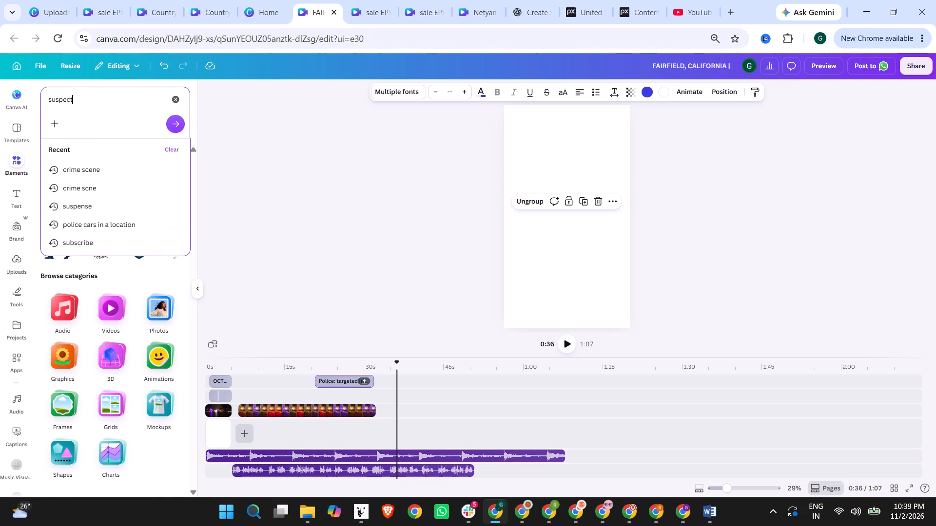
{"action": "key", "text": "Return"}
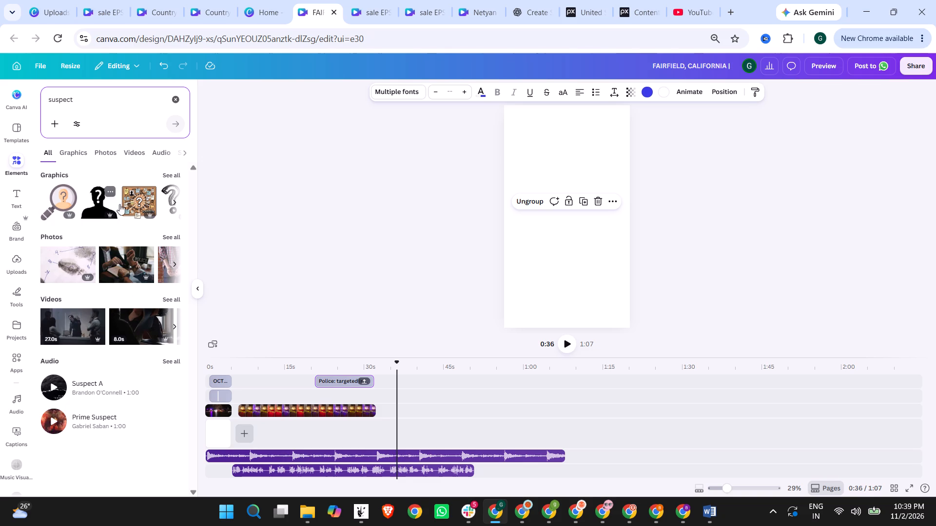
{"action": "left_click", "coordinate": [169, 235]}
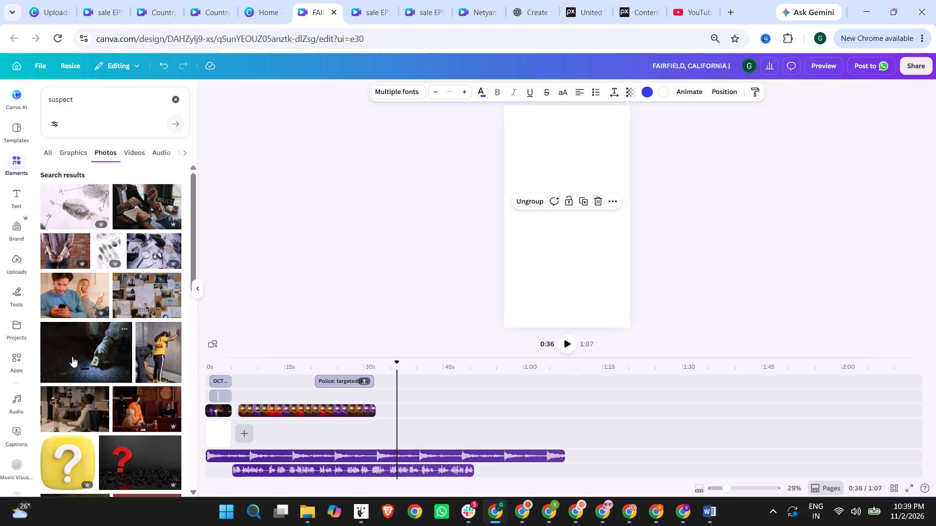
{"action": "scroll", "coordinate": [77, 354], "scroll_direction": "down", "scroll_amount": 1}
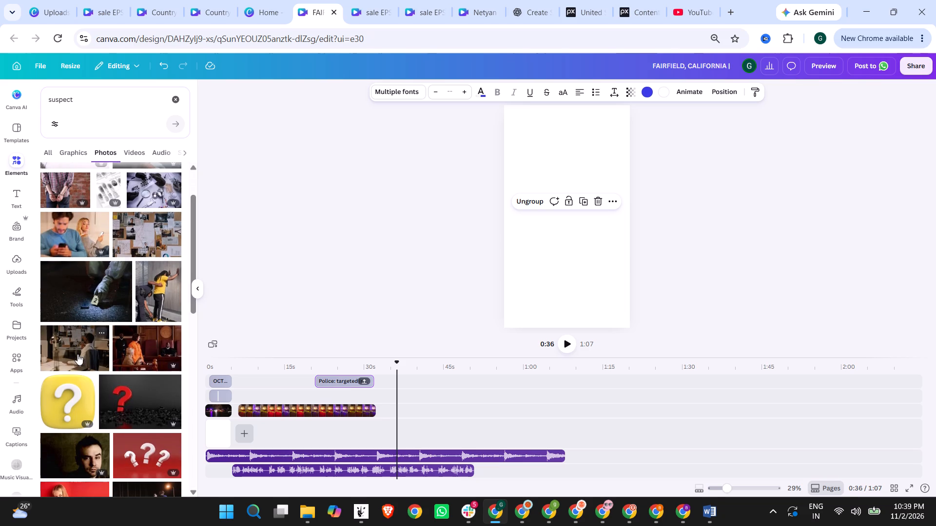
{"action": "scroll", "coordinate": [78, 354], "scroll_direction": "down", "scroll_amount": 2}
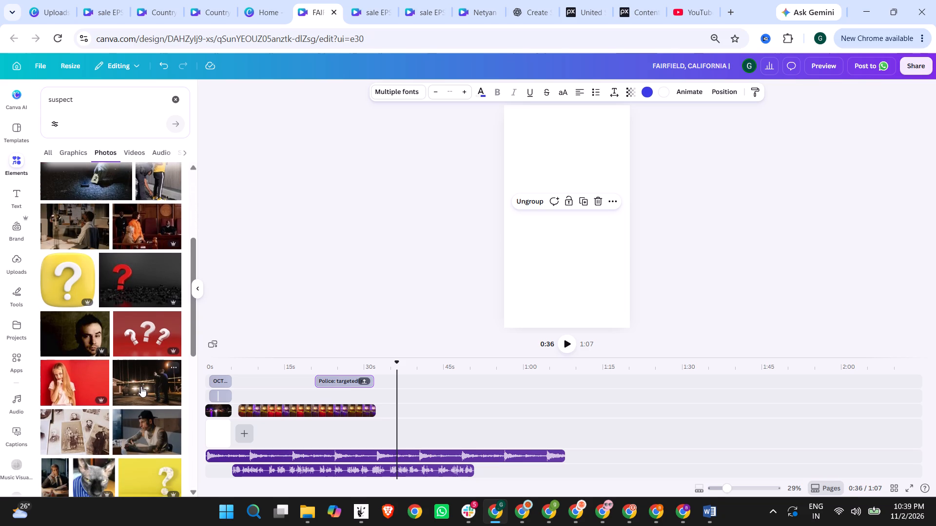
{"action": "scroll", "coordinate": [141, 386], "scroll_direction": "down", "scroll_amount": 3}
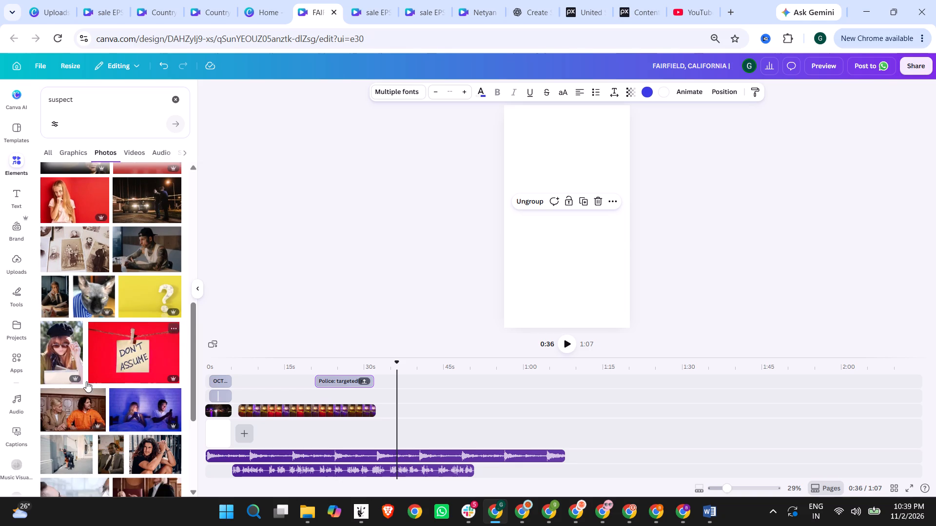
{"action": "scroll", "coordinate": [65, 360], "scroll_direction": "down", "scroll_amount": 3}
Add the black suspect silhouette with a question mark from the graphics results and start its clip at about 0:32, where the facts text ends.
{"action": "left_click", "coordinate": [70, 143]}
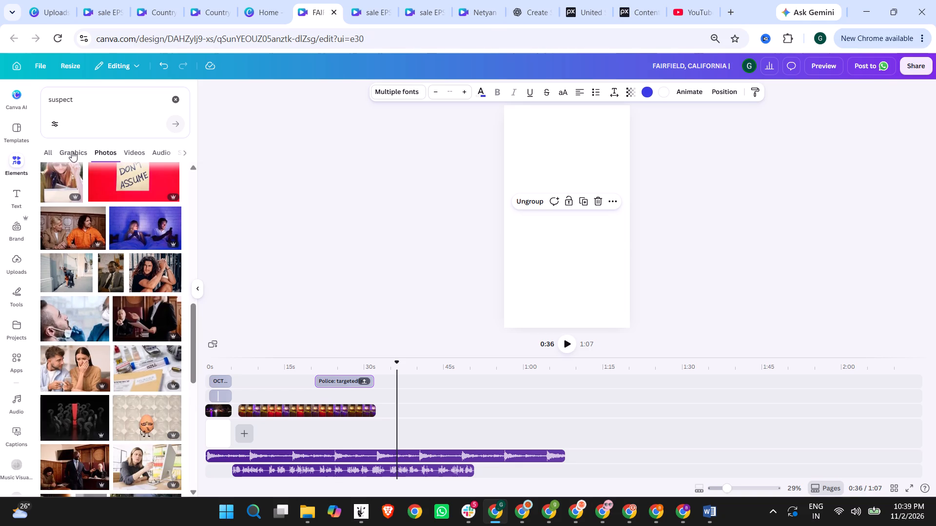
{"action": "left_click", "coordinate": [72, 152]}
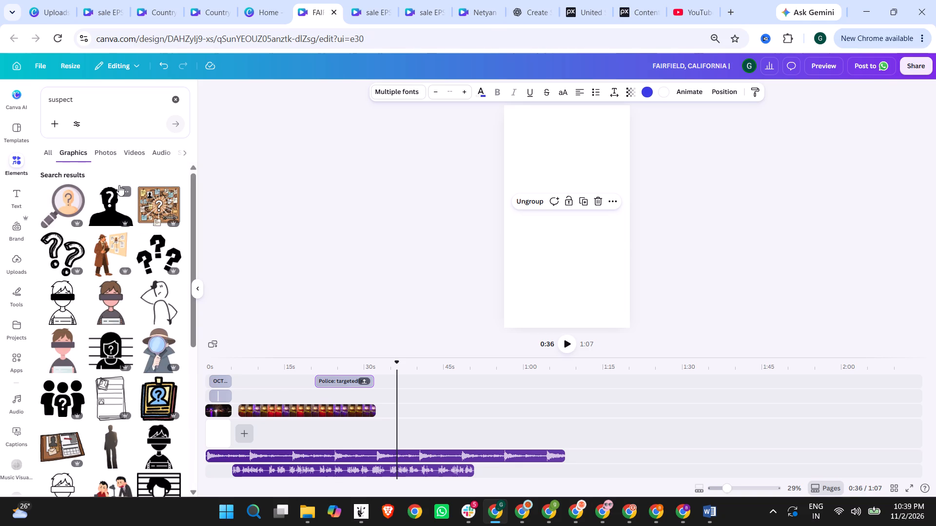
{"action": "scroll", "coordinate": [135, 305], "scroll_direction": "down", "scroll_amount": 2}
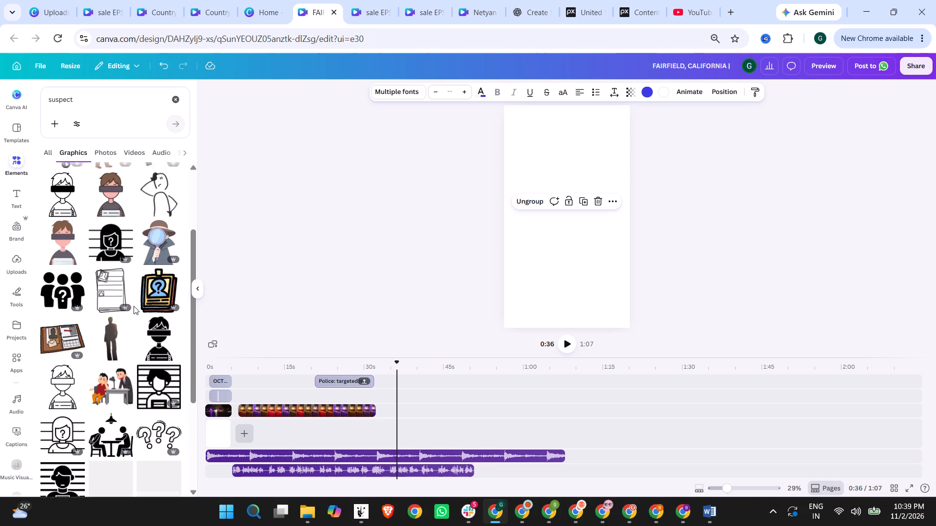
{"action": "scroll", "coordinate": [104, 325], "scroll_direction": "down", "scroll_amount": 5}
{"action": "scroll", "coordinate": [105, 307], "scroll_direction": "up", "scroll_amount": 6}
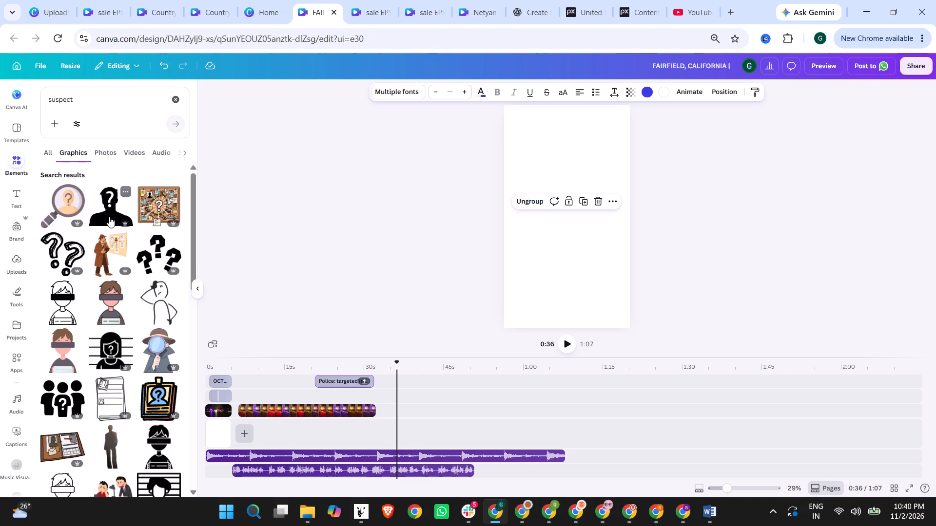
{"action": "left_click", "coordinate": [109, 217]}
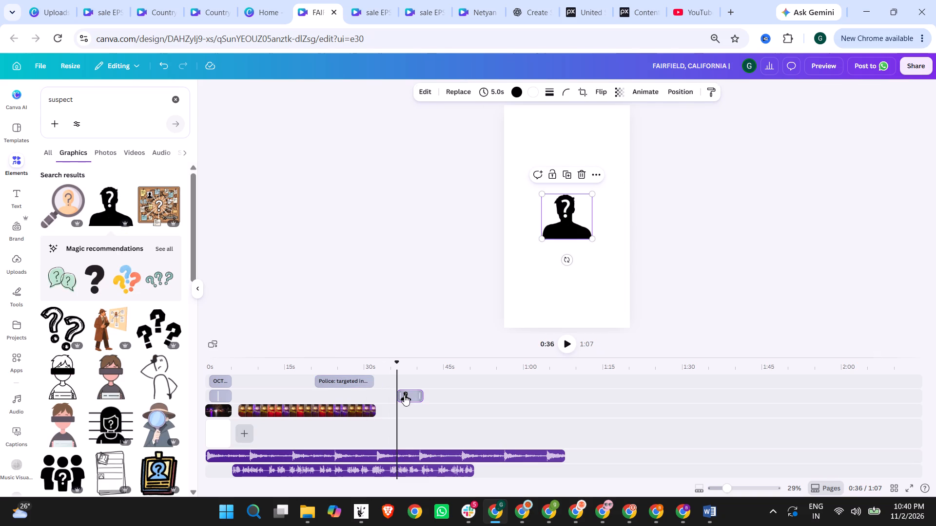
{"action": "left_click_drag", "start_coordinate": [404, 394], "coordinate": [374, 396]}
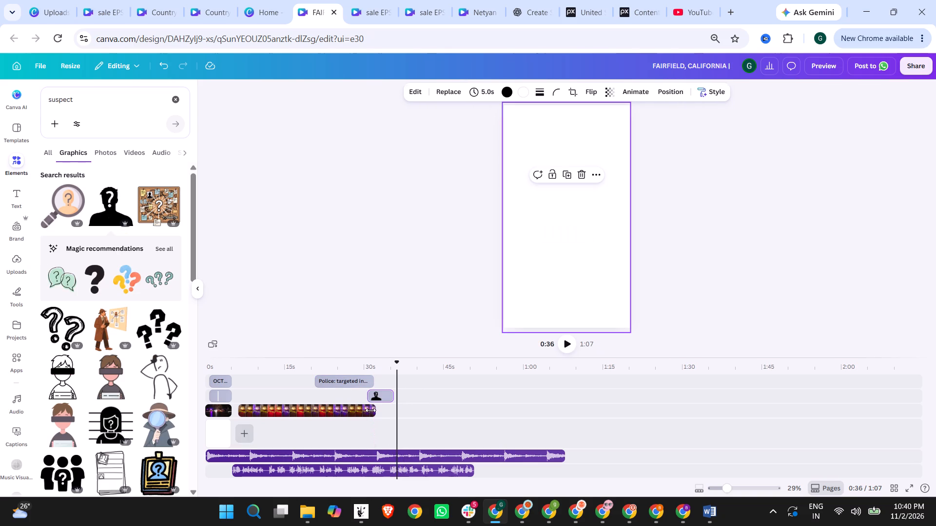
{"action": "left_click_drag", "start_coordinate": [371, 412], "coordinate": [403, 411]}
{"action": "left_click_drag", "start_coordinate": [380, 397], "coordinate": [381, 397]}
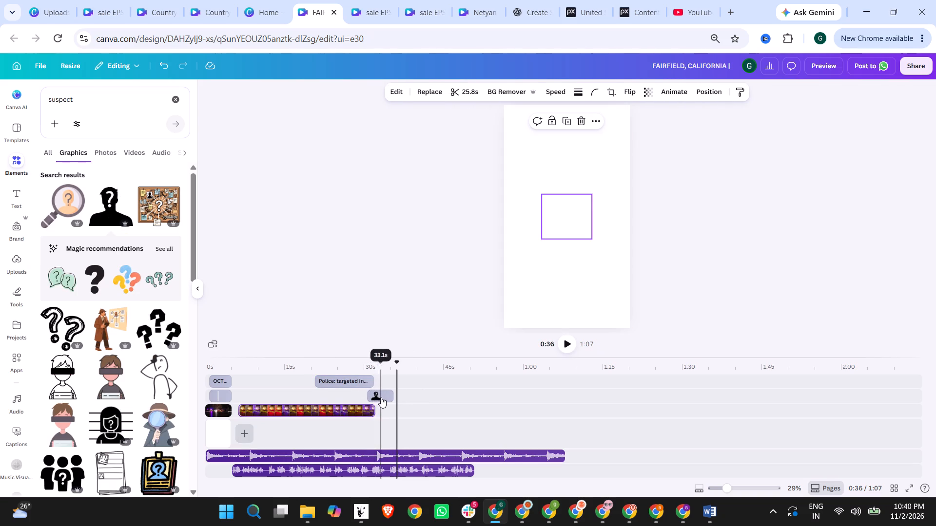
{"action": "left_click_drag", "start_coordinate": [381, 397], "coordinate": [387, 395]}
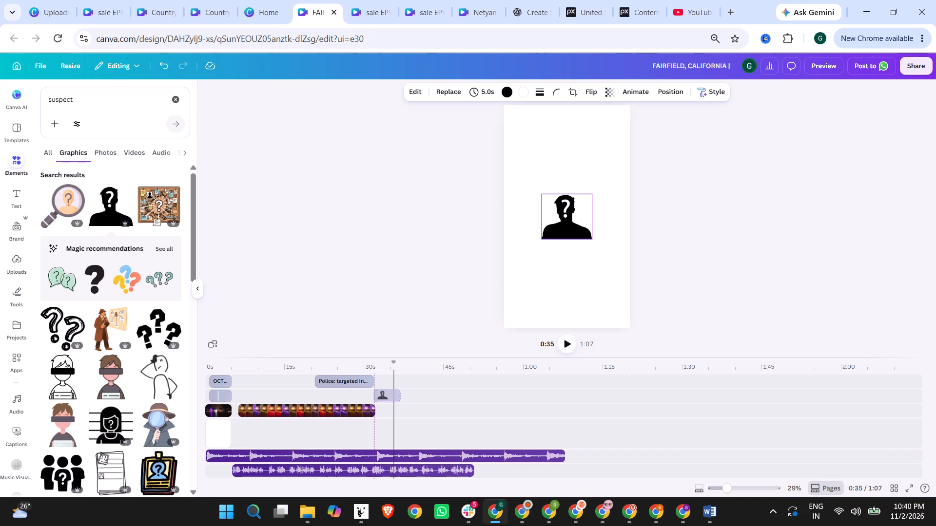
{"action": "left_click_drag", "start_coordinate": [387, 395], "coordinate": [386, 396]}
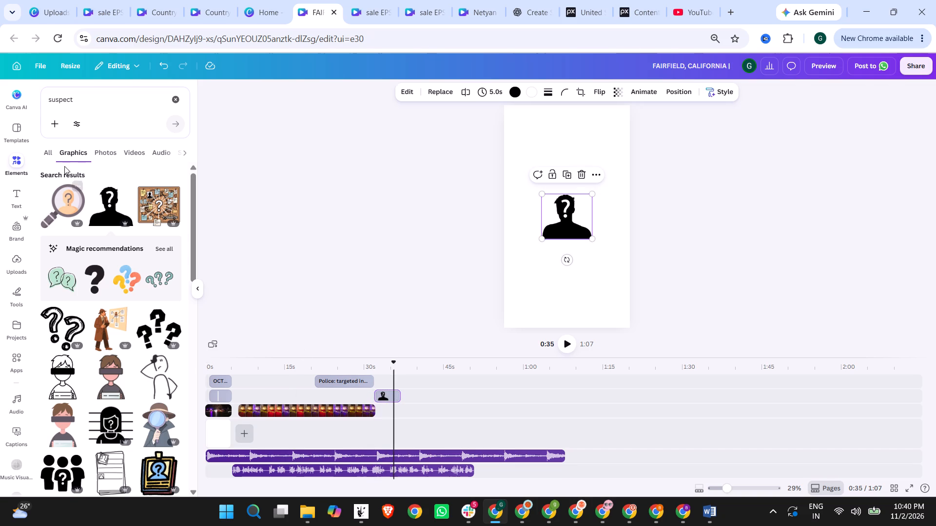
Search the elements videos for "crime" and place the 10-second forensic investigator video directly after the crime-scene tape footage on its track.
{"action": "left_click_drag", "start_coordinate": [80, 99], "coordinate": [26, 94]}
{"action": "type", "text": "crime"}
{"action": "key", "text": "Return"}
{"action": "scroll", "coordinate": [11, 79], "scroll_direction": "up", "scroll_amount": 1}
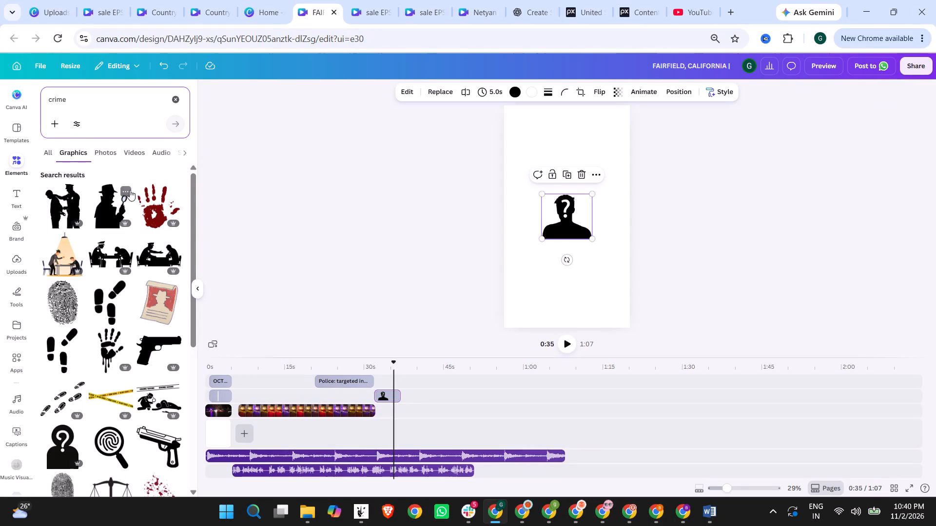
{"action": "left_click", "coordinate": [113, 154]}
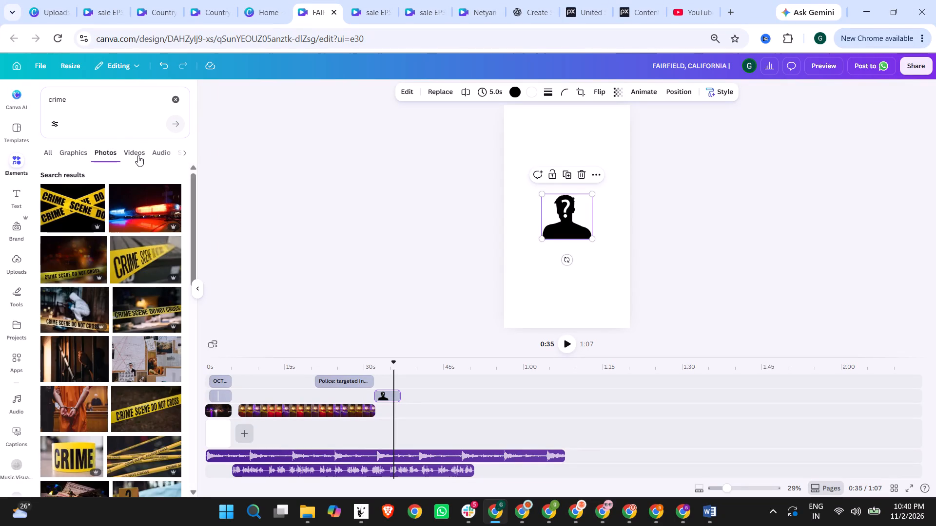
{"action": "left_click", "coordinate": [138, 156]}
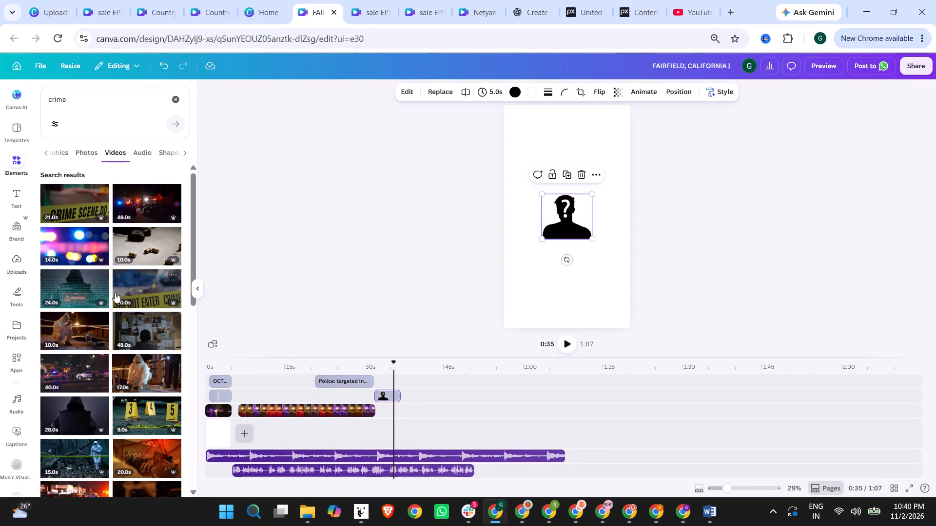
{"action": "left_click", "coordinate": [83, 334]}
{"action": "left_click_drag", "start_coordinate": [252, 440], "coordinate": [252, 439]}
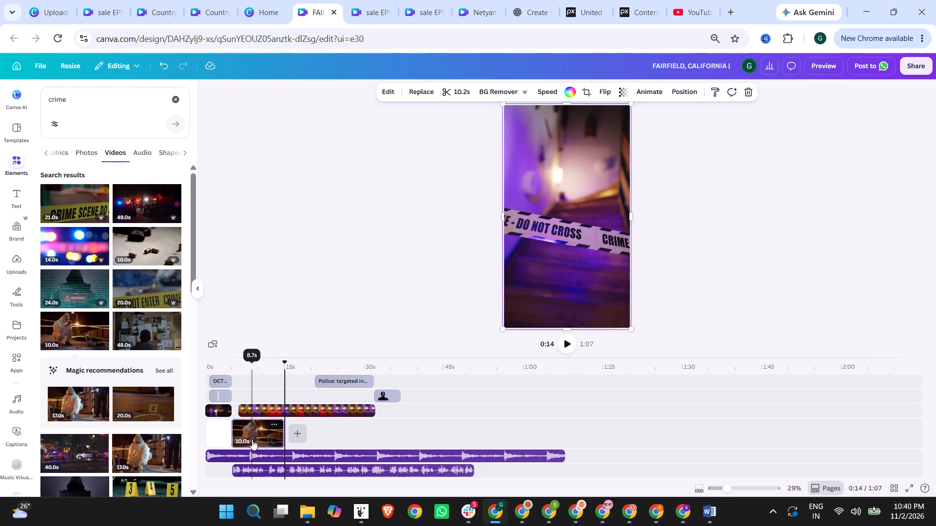
{"action": "left_click_drag", "start_coordinate": [252, 439], "coordinate": [396, 412]}
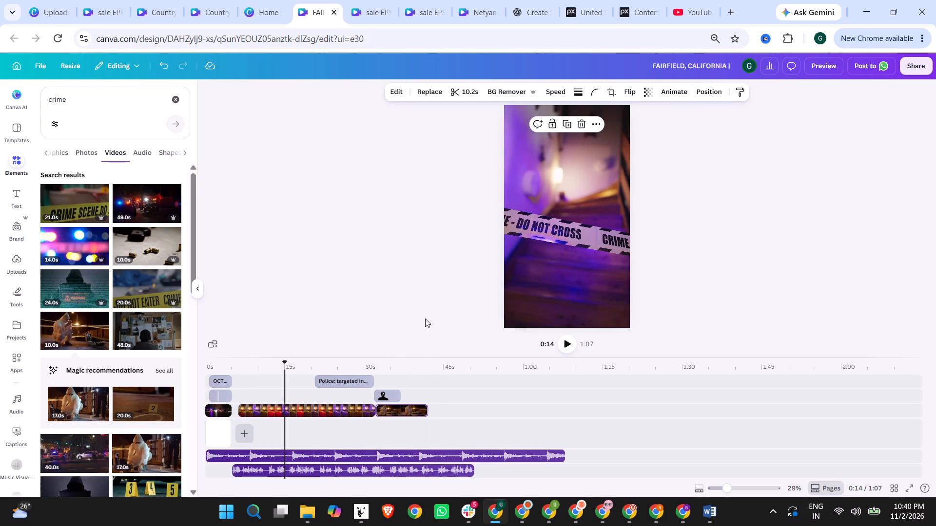
Move the suspect silhouette to the frame's upper right and apply the Amber duotone filter to it.
{"action": "left_click", "coordinate": [381, 366]}
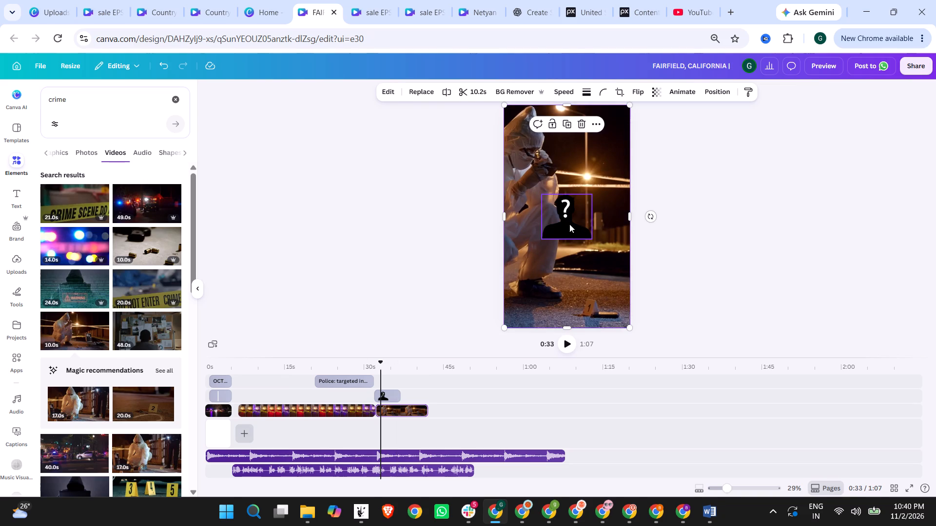
{"action": "left_click_drag", "start_coordinate": [569, 224], "coordinate": [597, 150]}
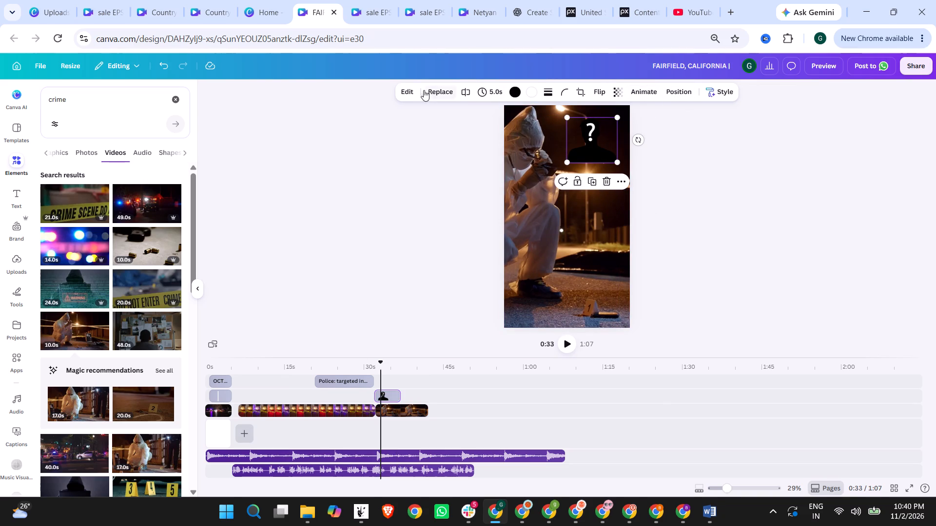
{"action": "left_click", "coordinate": [410, 88]}
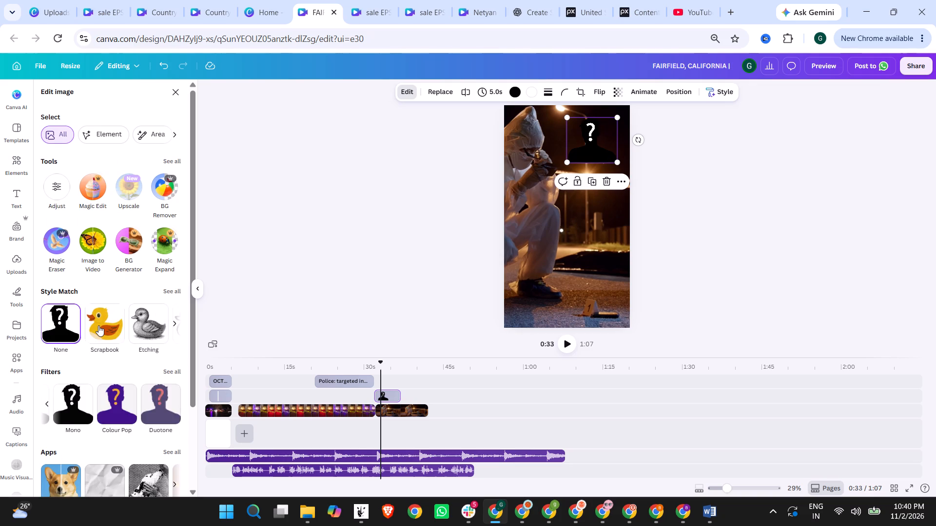
{"action": "scroll", "coordinate": [98, 326], "scroll_direction": "down", "scroll_amount": 2}
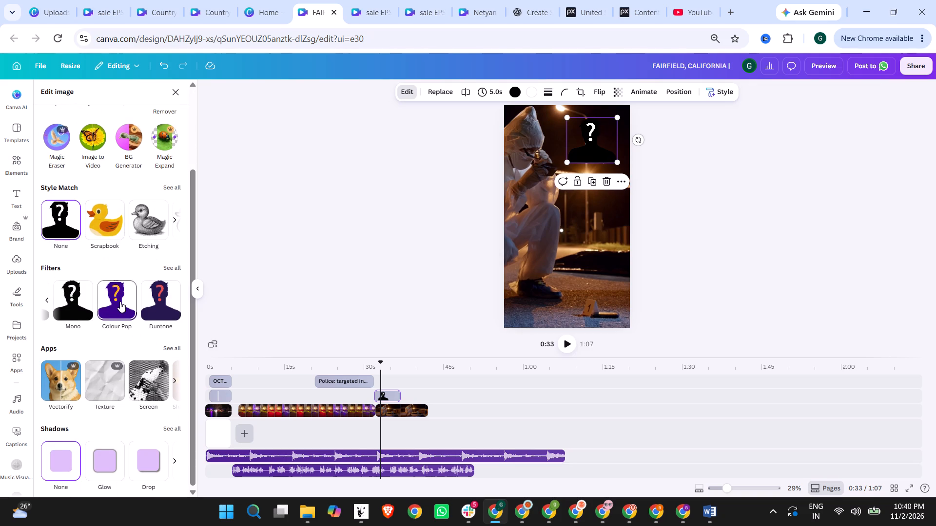
{"action": "left_click", "coordinate": [173, 266]}
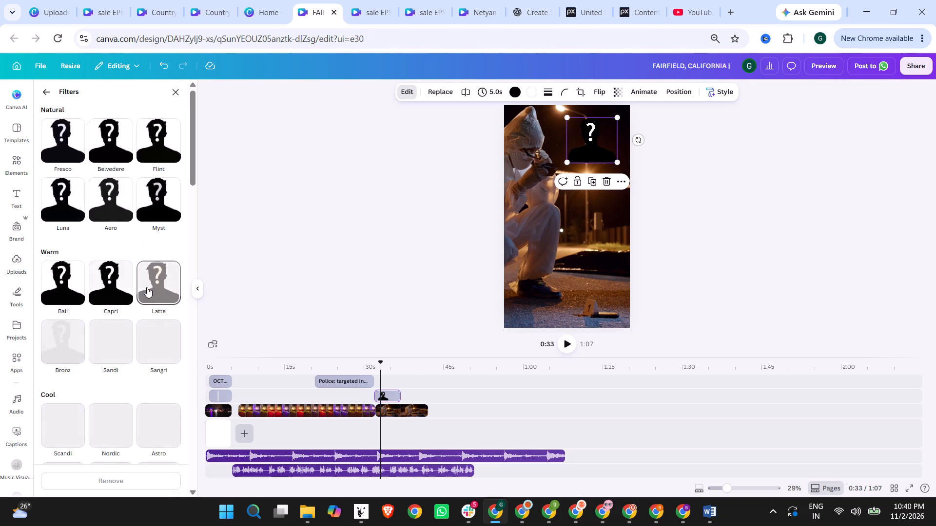
{"action": "scroll", "coordinate": [147, 294], "scroll_direction": "down", "scroll_amount": 19}
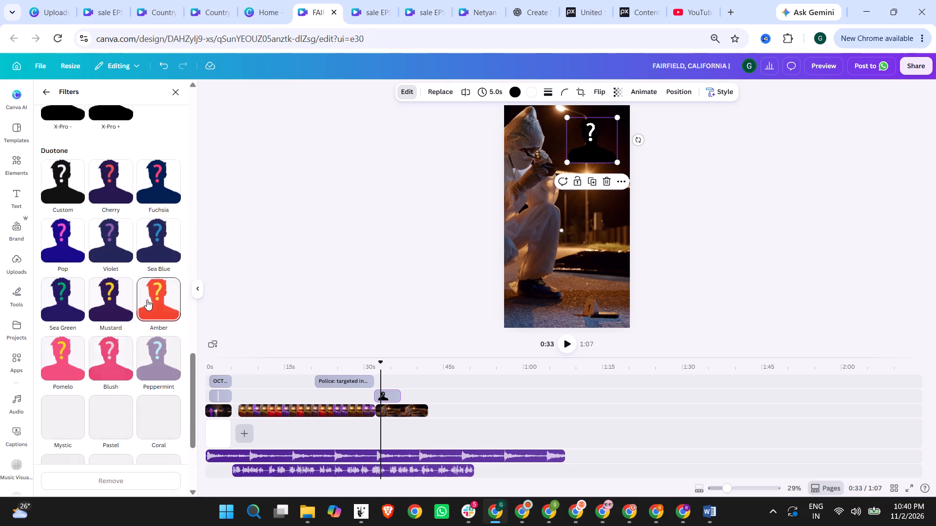
{"action": "left_click", "coordinate": [159, 296]}
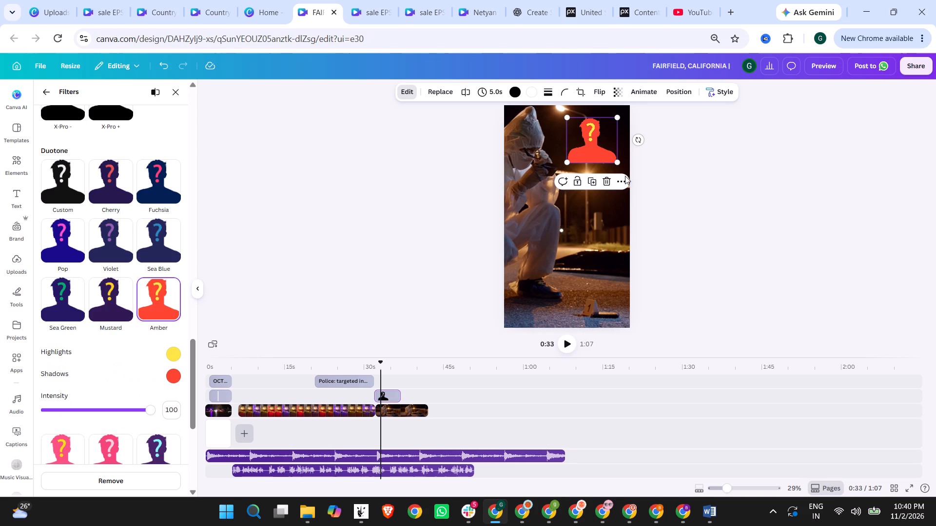
Reposition the suspect silhouette in the bottom-left corner of the frame.
{"action": "left_click_drag", "start_coordinate": [587, 169], "coordinate": [520, 300]}
{"action": "left_click", "coordinate": [713, 185]}
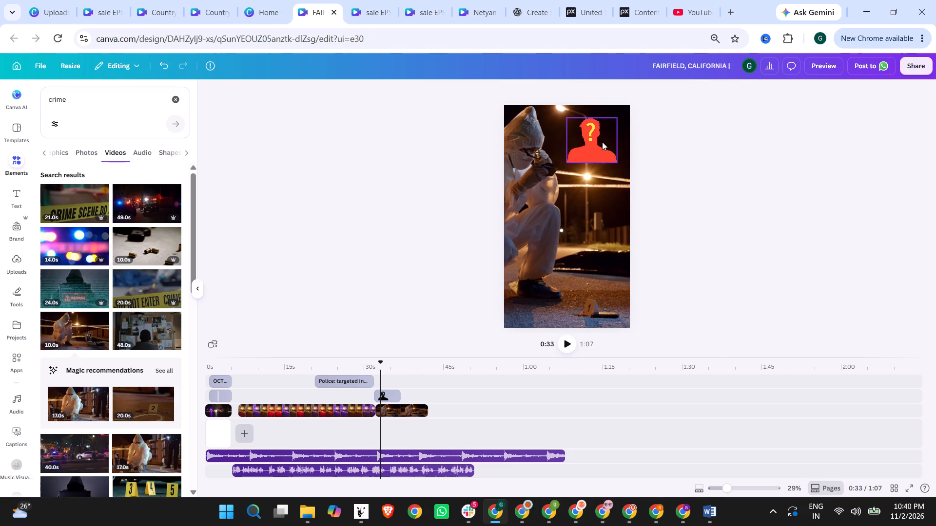
{"action": "left_click", "coordinate": [597, 146]}
{"action": "left_click_drag", "start_coordinate": [589, 149], "coordinate": [525, 314]}
{"action": "left_click", "coordinate": [531, 307]}
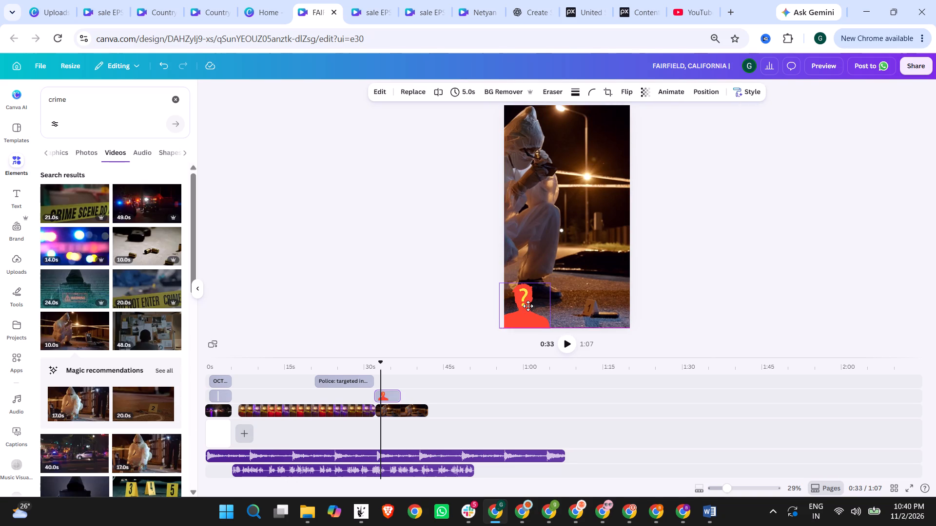
{"action": "left_click", "coordinate": [697, 267]}
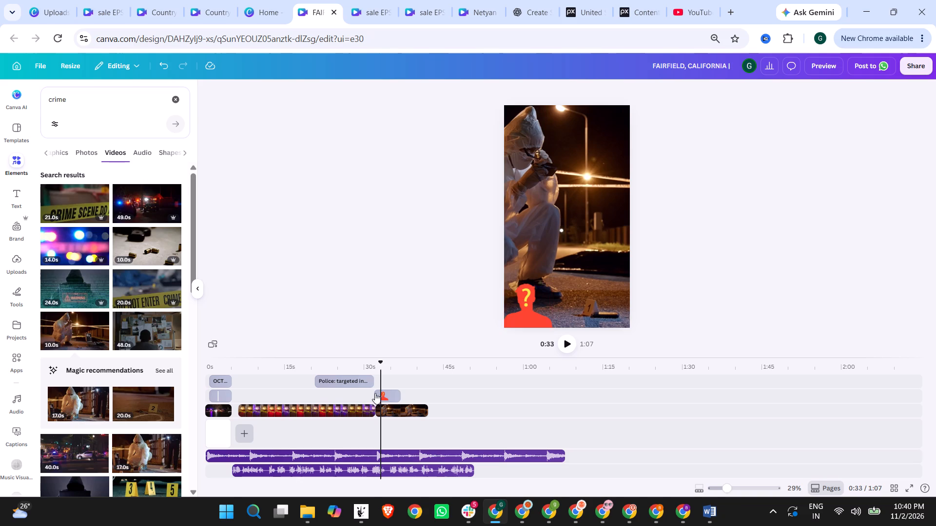
Extend the suspect silhouette clip to about 10 seconds so it ends with the forensic investigator footage.
{"action": "left_click", "coordinate": [386, 394]}
{"action": "left_click_drag", "start_coordinate": [397, 394], "coordinate": [427, 393]}
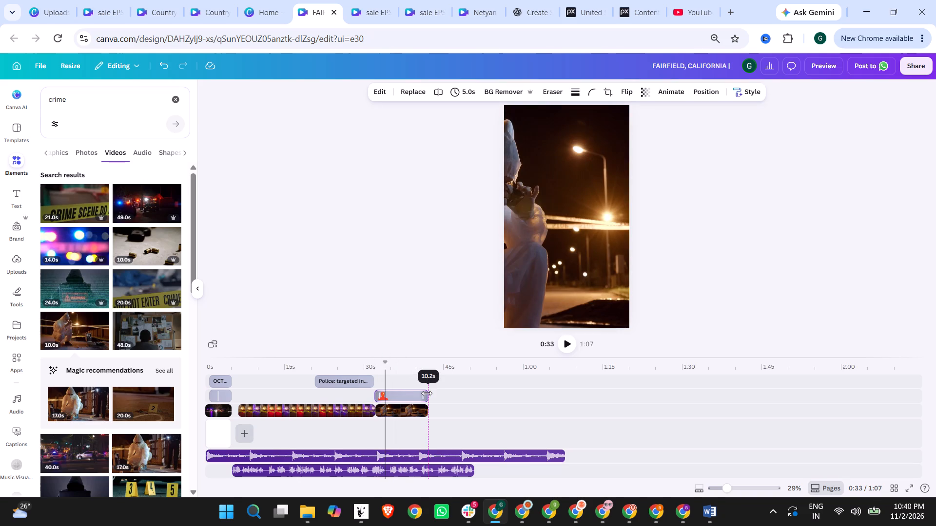
{"action": "left_click_drag", "start_coordinate": [427, 393], "coordinate": [424, 393]}
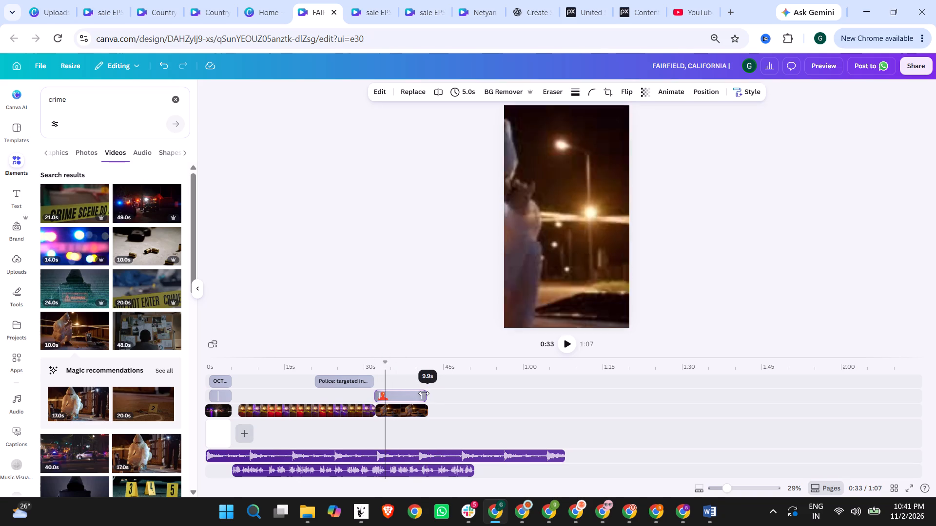
{"action": "left_click_drag", "start_coordinate": [424, 393], "coordinate": [425, 393]}
Reframe the forensic investigator video within its crop, shifting the footage right to show more of the investigator.
{"action": "left_click", "coordinate": [402, 411]}
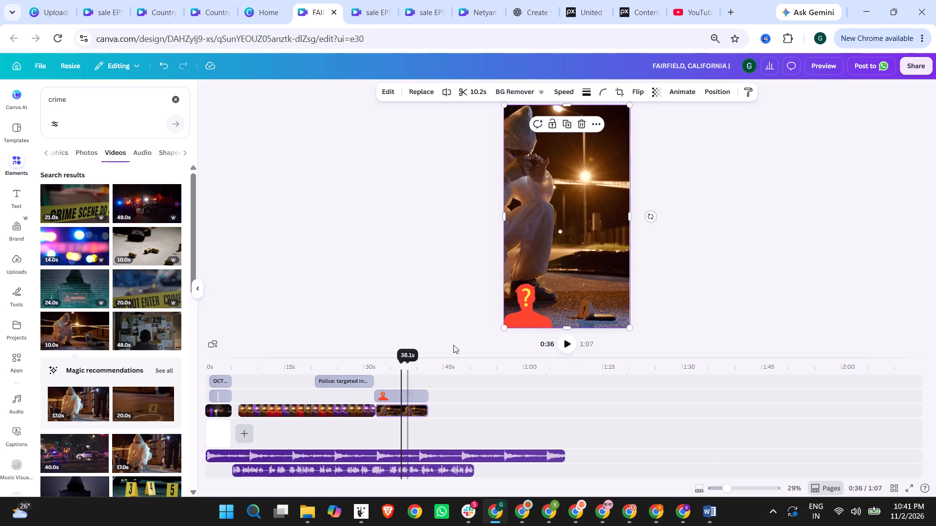
{"action": "double_click", "coordinate": [571, 241]}
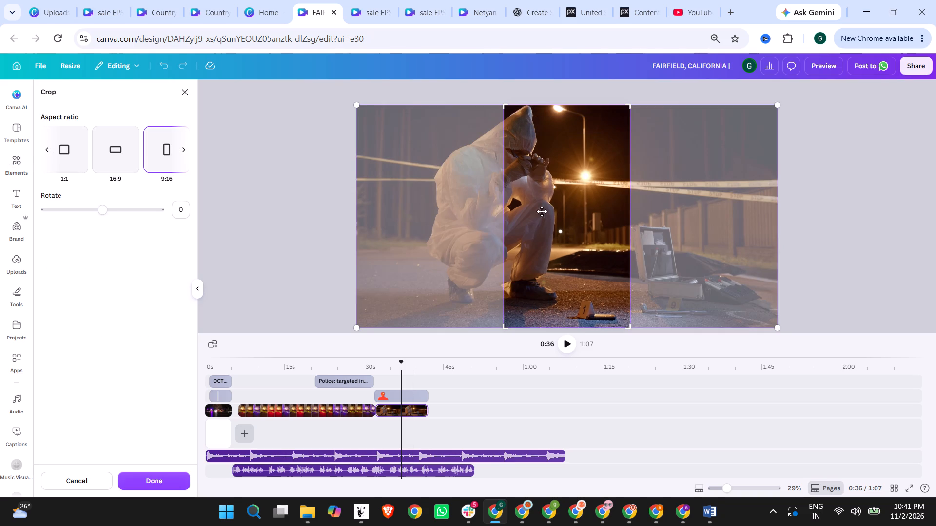
{"action": "left_click_drag", "start_coordinate": [548, 211], "coordinate": [570, 209]}
{"action": "left_click", "coordinate": [278, 184]}
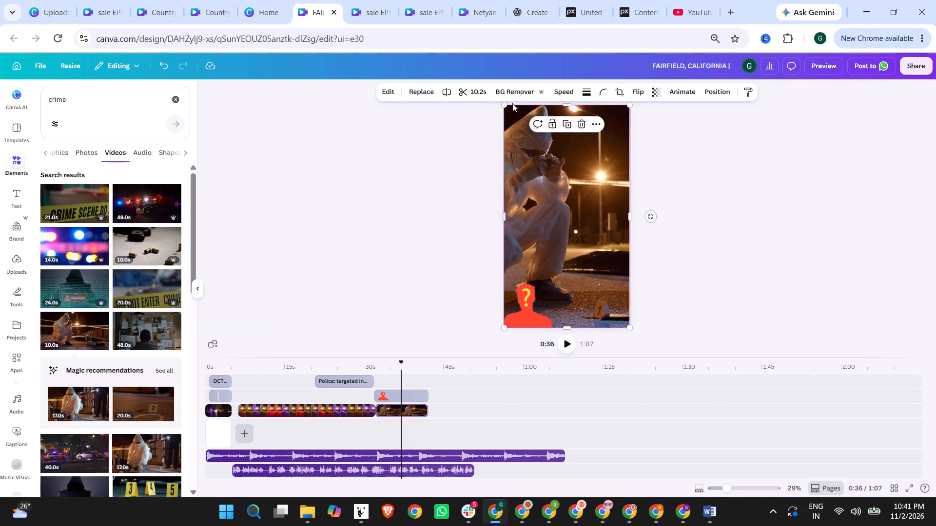
Play back the suspect section from about 0:32 and stop with the playhead at 0:42, the end of the investigator footage.
{"action": "left_click", "coordinate": [376, 363]}
{"action": "left_click", "coordinate": [562, 343]}
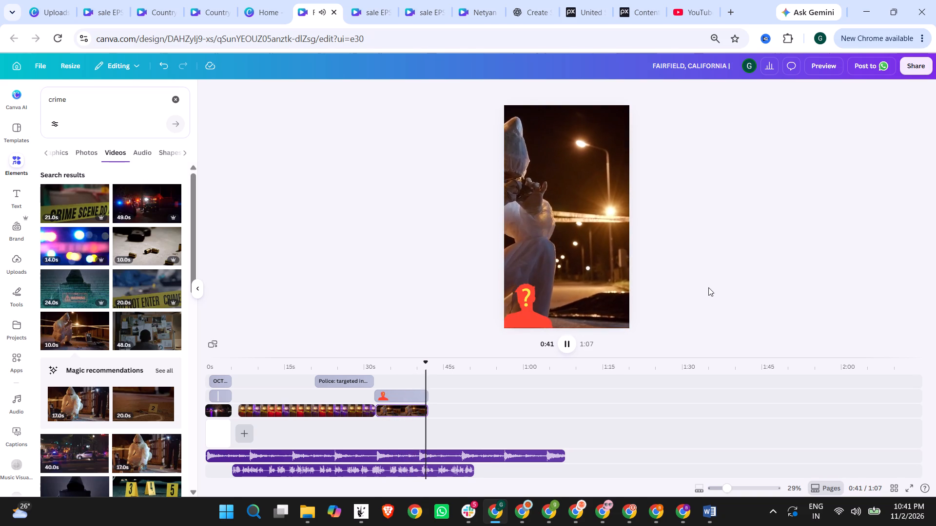
{"action": "left_click", "coordinate": [430, 367]}
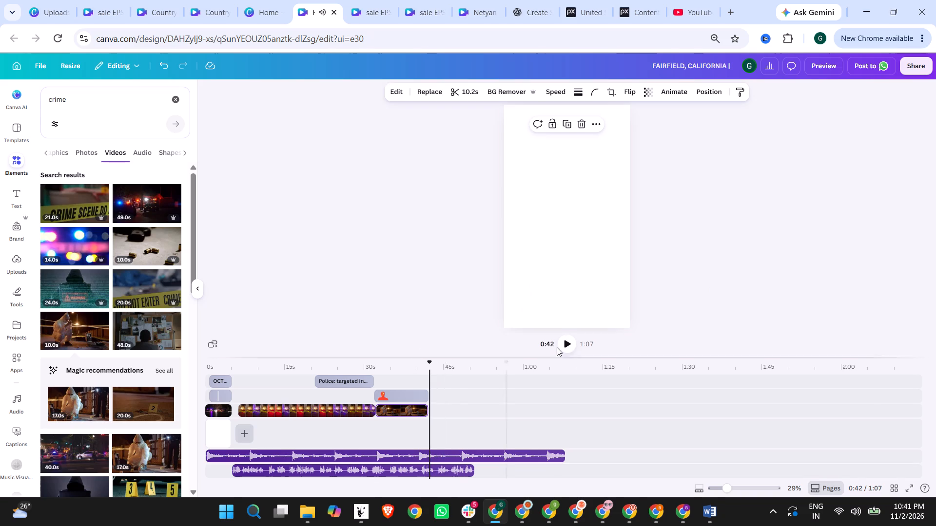
Search the video library for "investigation" and browse the footage for a clip to follow the investigator section.
{"action": "left_click_drag", "start_coordinate": [75, 98], "coordinate": [5, 99]}
{"action": "type", "text": "investia"}
{"action": "key", "text": "BackSpace"}
{"action": "type", "text": "gation"}
{"action": "key", "text": "Return"}
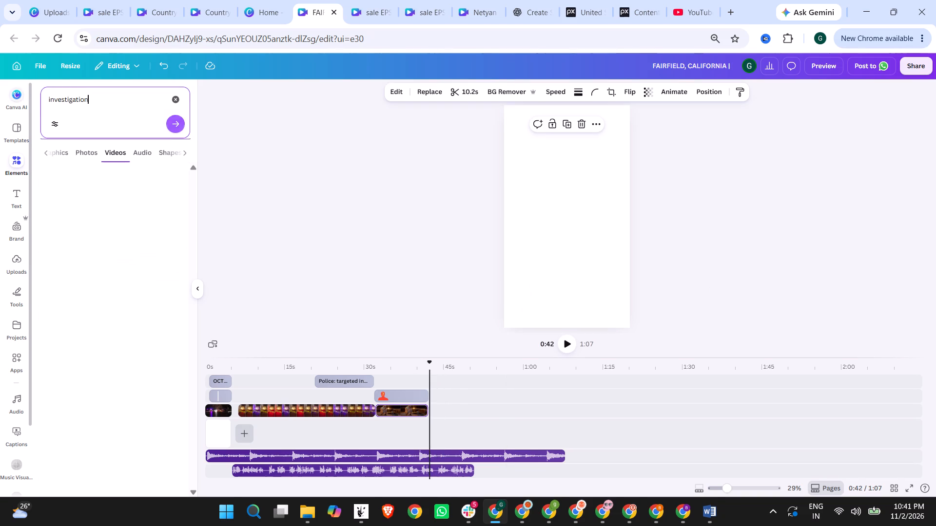
{"action": "scroll", "coordinate": [127, 310], "scroll_direction": "down", "scroll_amount": 3}
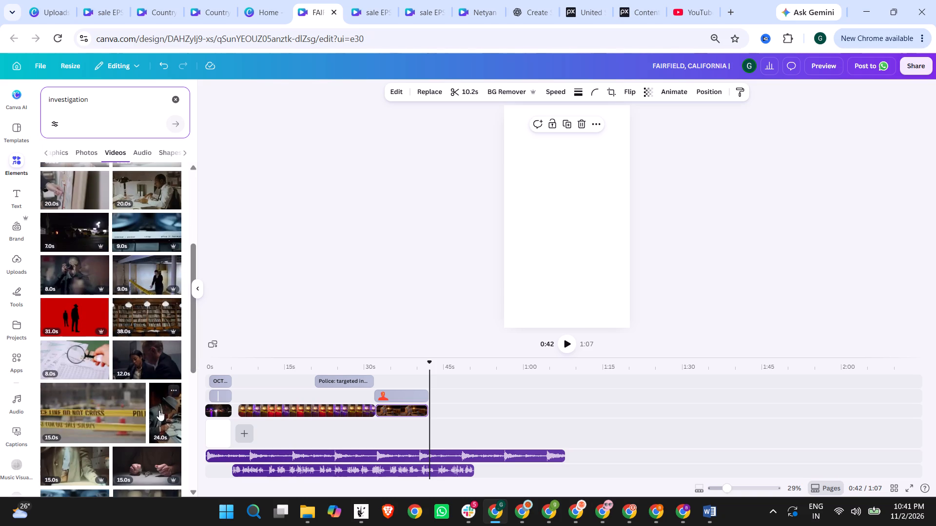
{"action": "scroll", "coordinate": [156, 415], "scroll_direction": "down", "scroll_amount": 3}
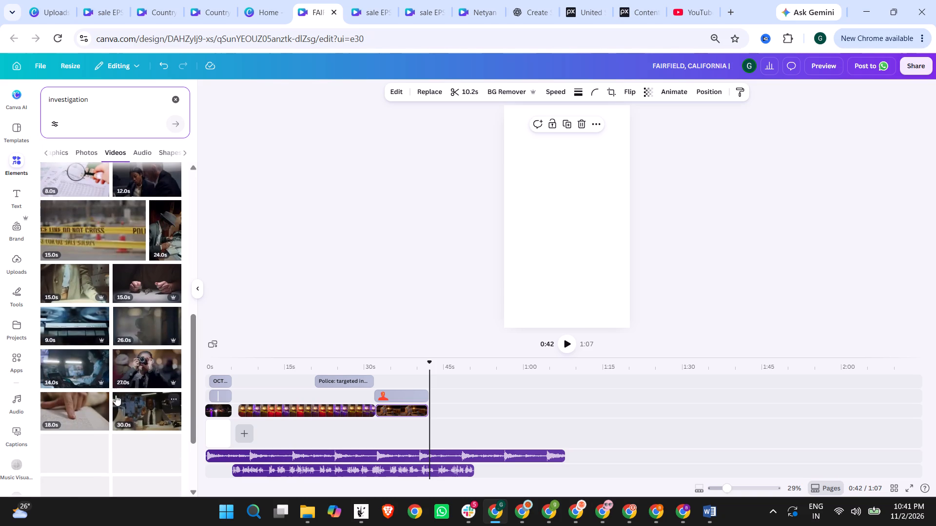
{"action": "scroll", "coordinate": [104, 374], "scroll_direction": "down", "scroll_amount": 9}
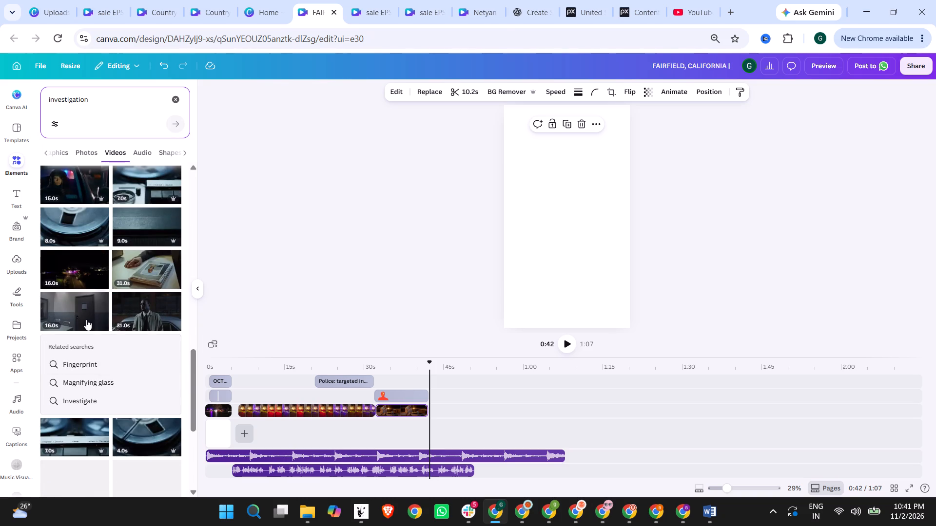
{"action": "scroll", "coordinate": [86, 319], "scroll_direction": "down", "scroll_amount": 4}
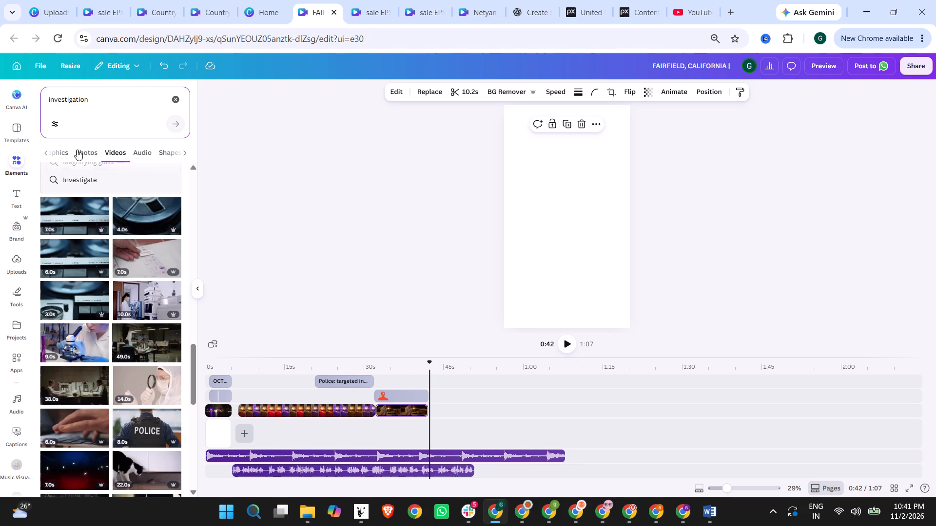
Refine the video search to "investigation public" and look through the footage for a suitable clip.
{"action": "key", "text": "space"}
{"action": "type", "text": "public"}
{"action": "key", "text": "Return"}
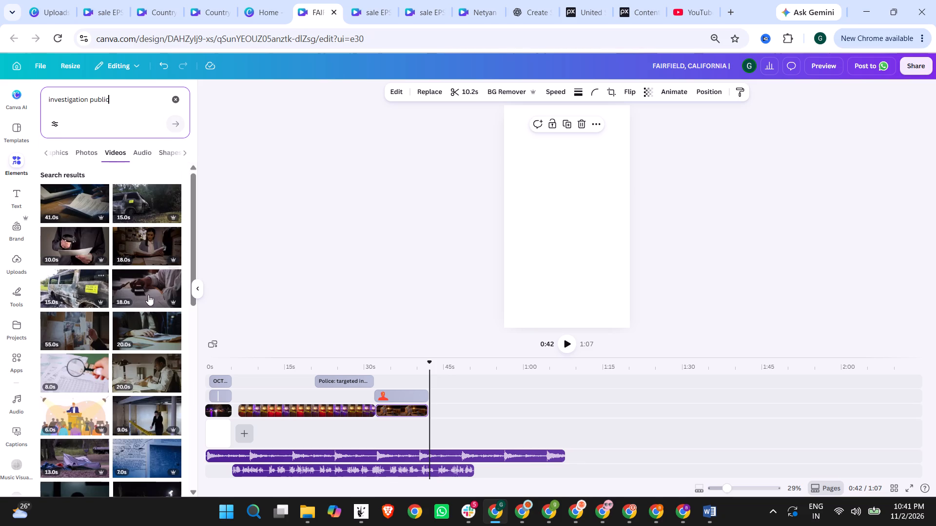
{"action": "scroll", "coordinate": [153, 294], "scroll_direction": "down", "scroll_amount": 6}
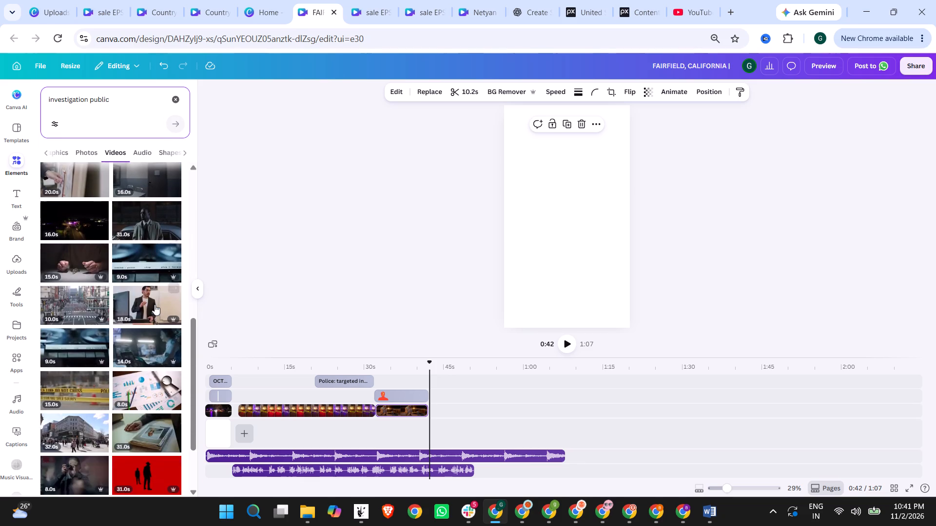
{"action": "scroll", "coordinate": [135, 305], "scroll_direction": "down", "scroll_amount": 5}
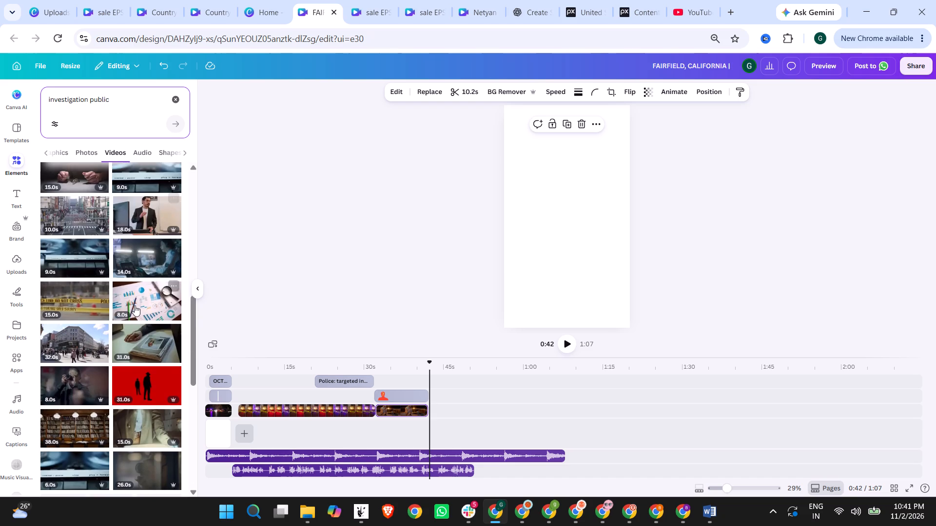
{"action": "scroll", "coordinate": [143, 309], "scroll_direction": "down", "scroll_amount": 3}
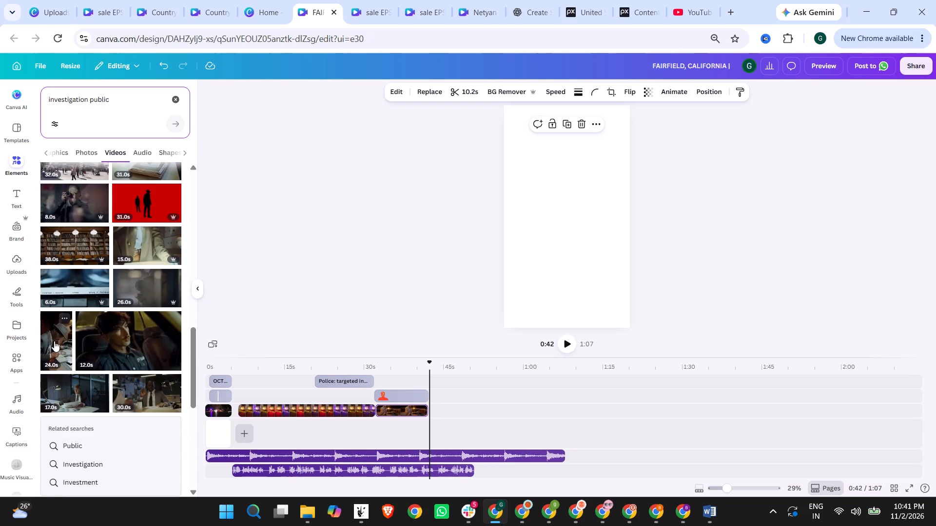
{"action": "scroll", "coordinate": [60, 340], "scroll_direction": "down", "scroll_amount": 5}
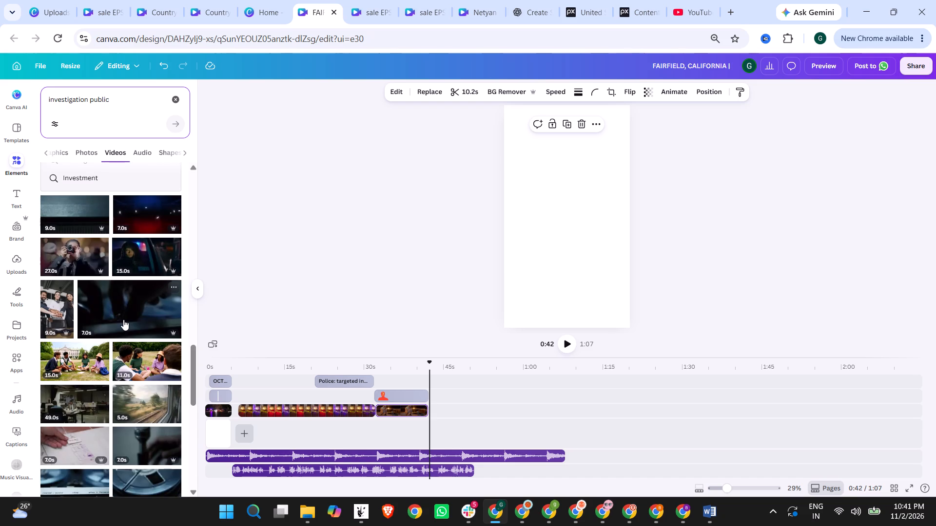
Search videos for "public" and add the 24-second clip of people queuing along a street at 0:42.
{"action": "left_click_drag", "start_coordinate": [89, 99], "coordinate": [0, 100]}
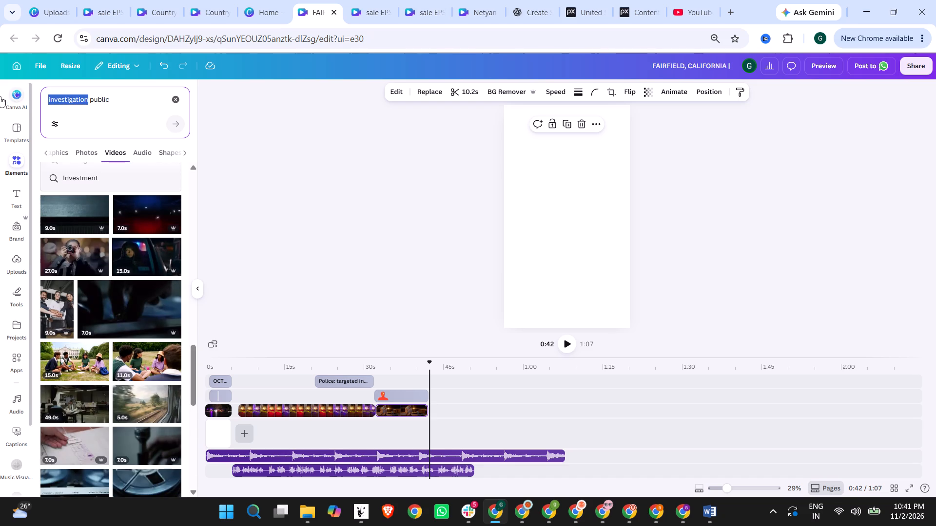
{"action": "key", "text": "Delete"}
{"action": "key", "text": "Delete"}
{"action": "key", "text": "Return"}
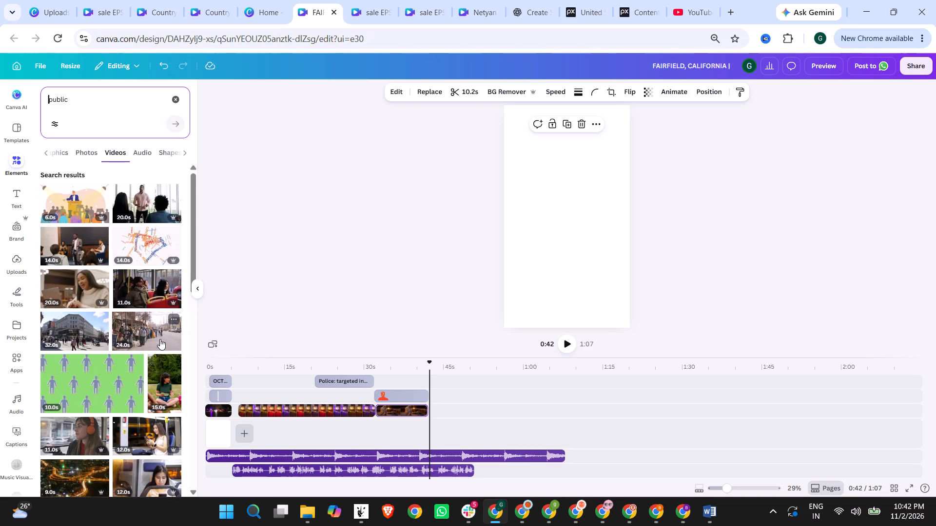
{"action": "left_click_drag", "start_coordinate": [147, 334], "coordinate": [449, 278]}
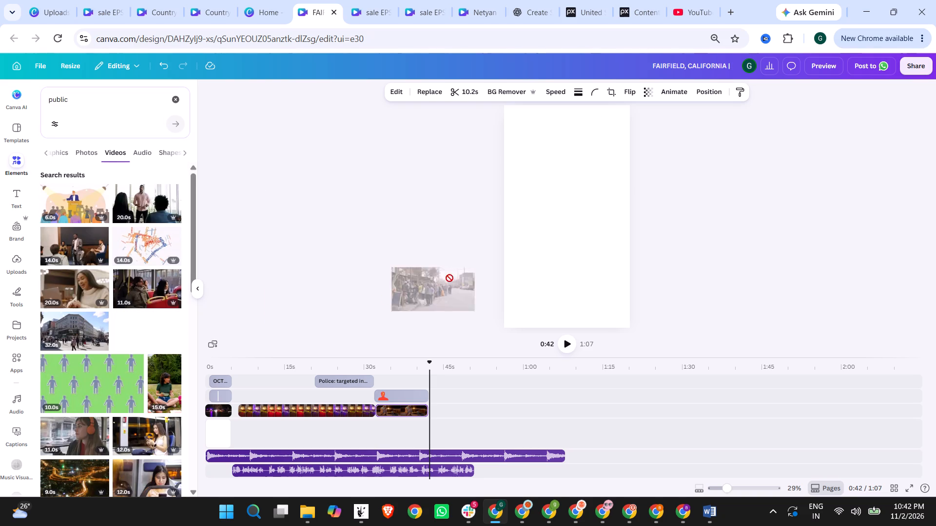
{"action": "left_click_drag", "start_coordinate": [449, 278], "coordinate": [556, 219]}
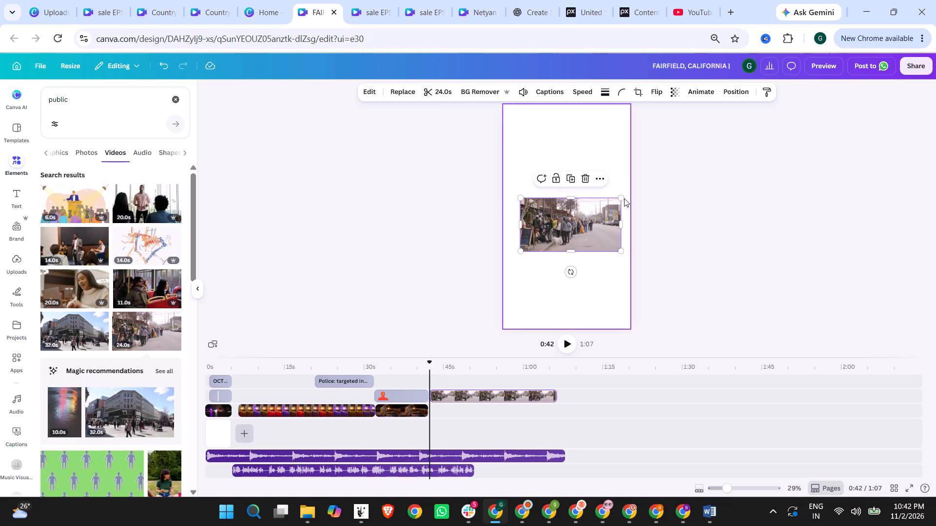
Enlarge the street queue video to about 3,700 × 1,960 and position it to fill the frame with the queuing people in view.
{"action": "left_click_drag", "start_coordinate": [622, 198], "coordinate": [733, 62]}
{"action": "left_click_drag", "start_coordinate": [575, 207], "coordinate": [531, 202]}
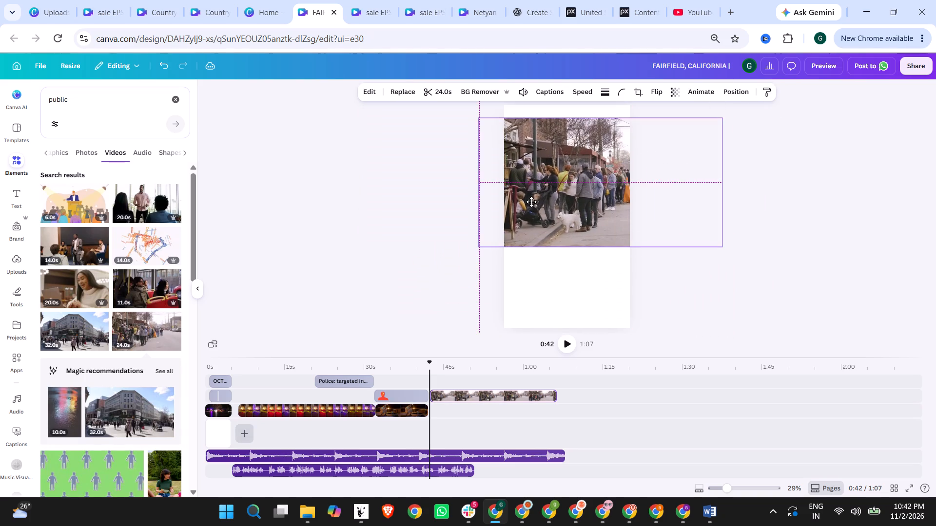
{"action": "left_click_drag", "start_coordinate": [531, 202], "coordinate": [512, 191]}
{"action": "left_click_drag", "start_coordinate": [460, 236], "coordinate": [312, 394]}
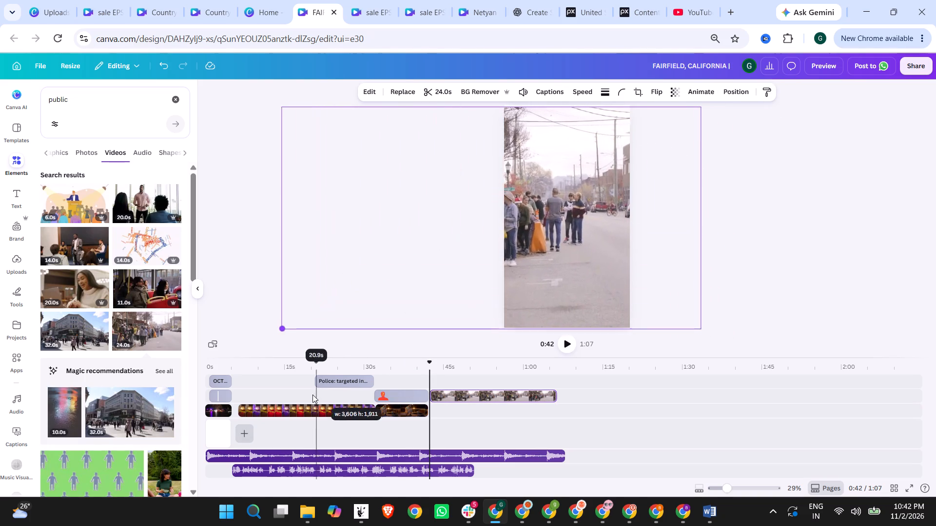
{"action": "left_click_drag", "start_coordinate": [312, 394], "coordinate": [312, 394]}
{"action": "left_click_drag", "start_coordinate": [541, 247], "coordinate": [606, 235]}
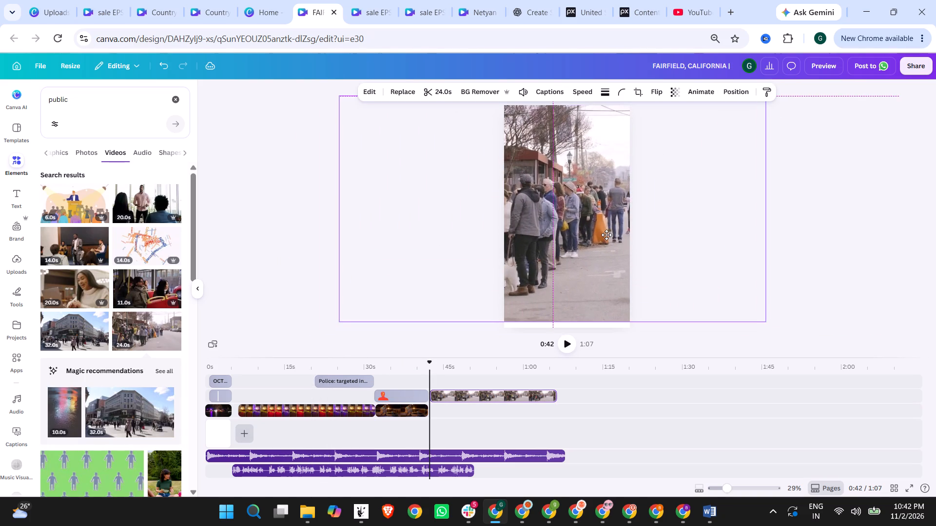
{"action": "left_click_drag", "start_coordinate": [606, 235], "coordinate": [611, 242]}
{"action": "left_click", "coordinate": [223, 269]}
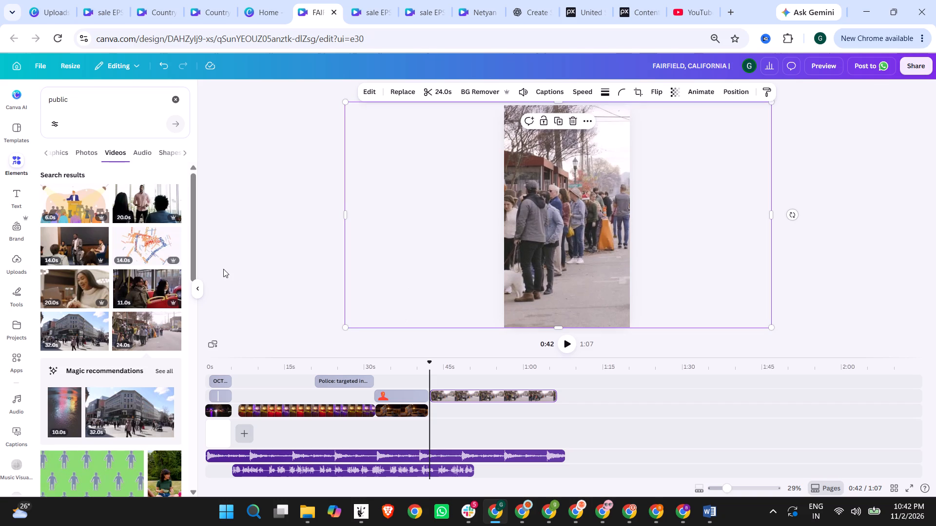
{"action": "left_click", "coordinate": [581, 256]}
{"action": "left_click_drag", "start_coordinate": [344, 327], "coordinate": [340, 333]}
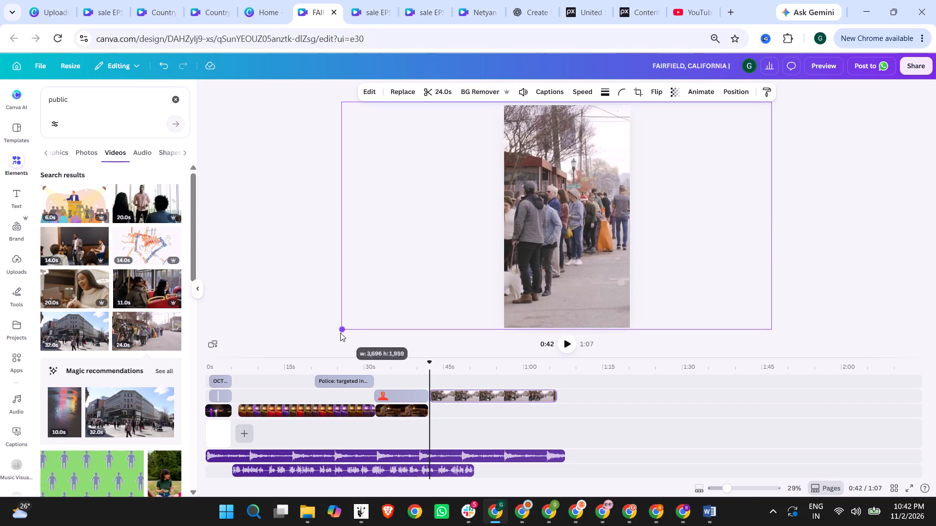
{"action": "left_click_drag", "start_coordinate": [340, 333], "coordinate": [340, 333]}
{"action": "left_click", "coordinate": [285, 256]}
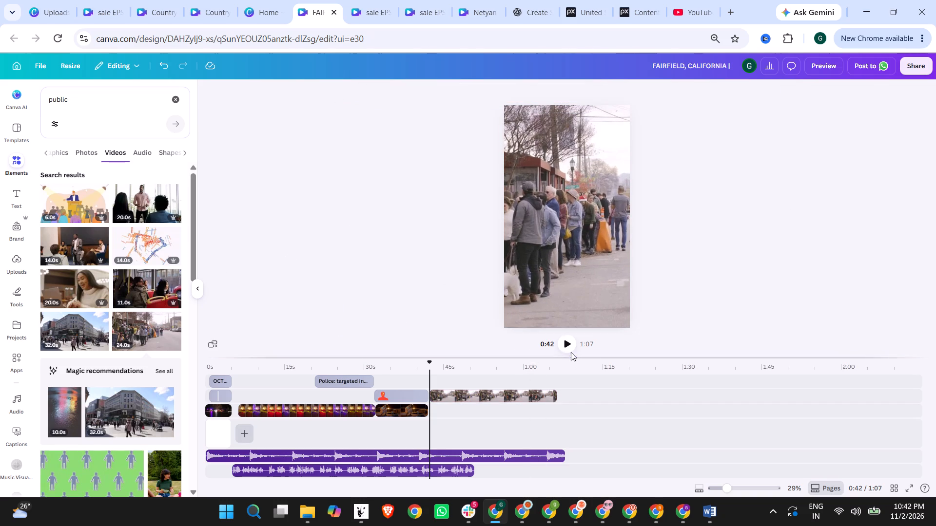
Play back the street queue section from 0:42 to 0:50 and glance through more public footage.
{"action": "left_click", "coordinate": [570, 346]}
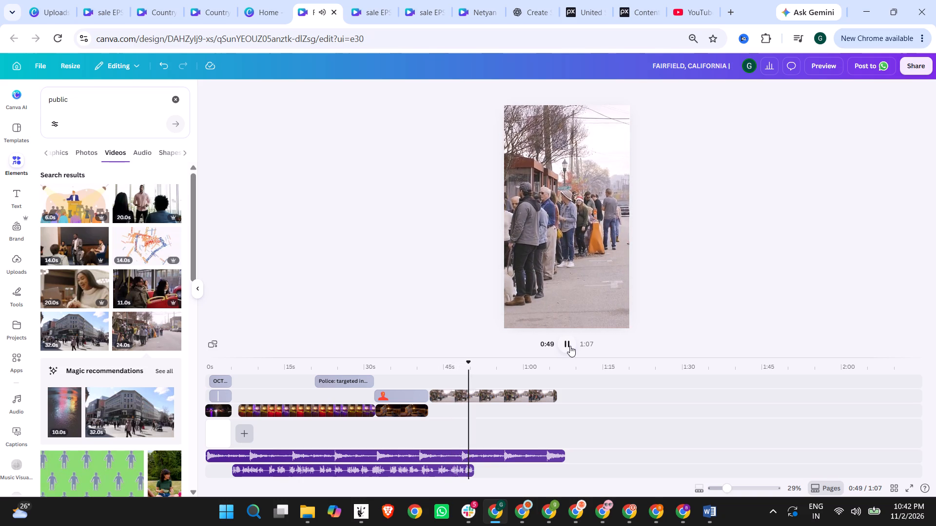
{"action": "left_click", "coordinate": [570, 346]}
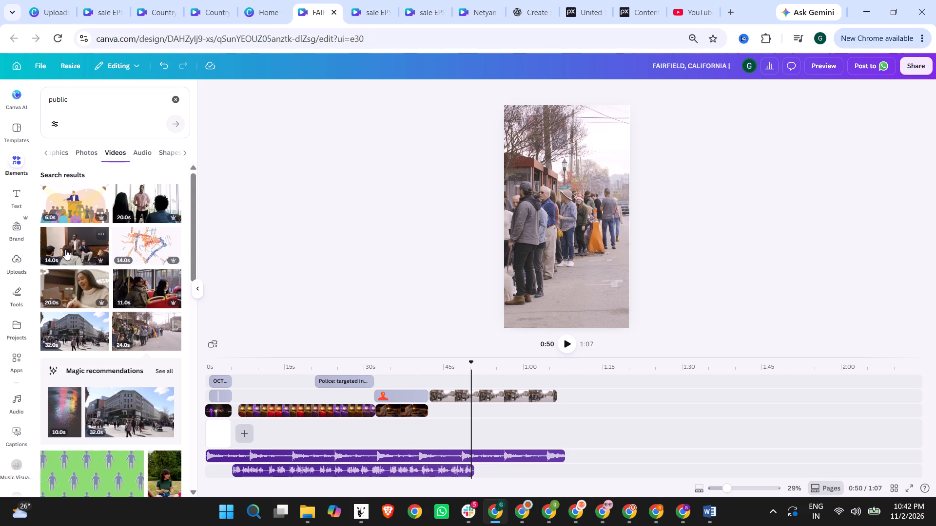
{"action": "scroll", "coordinate": [103, 279], "scroll_direction": "down", "scroll_amount": 2}
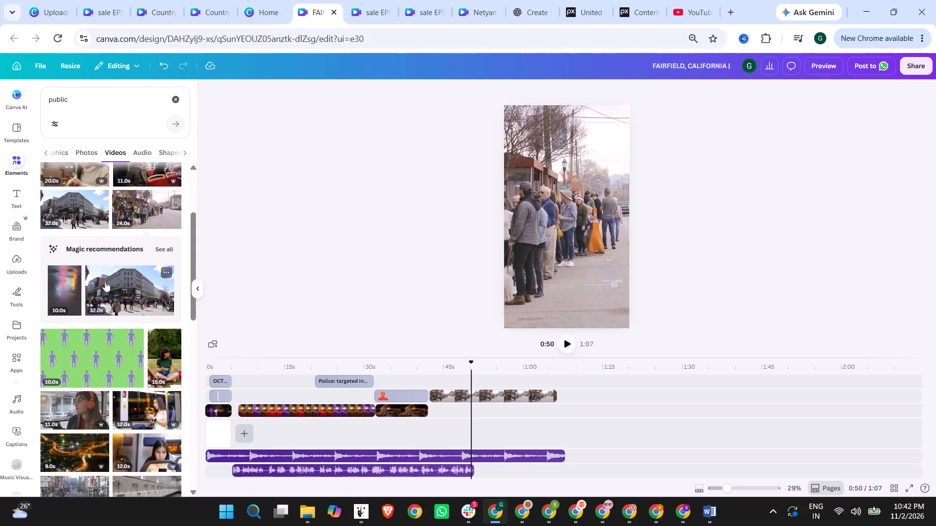
Play back the crime-scene tape section from about 0:16 to review the casualty text.
{"action": "left_click", "coordinate": [295, 365]}
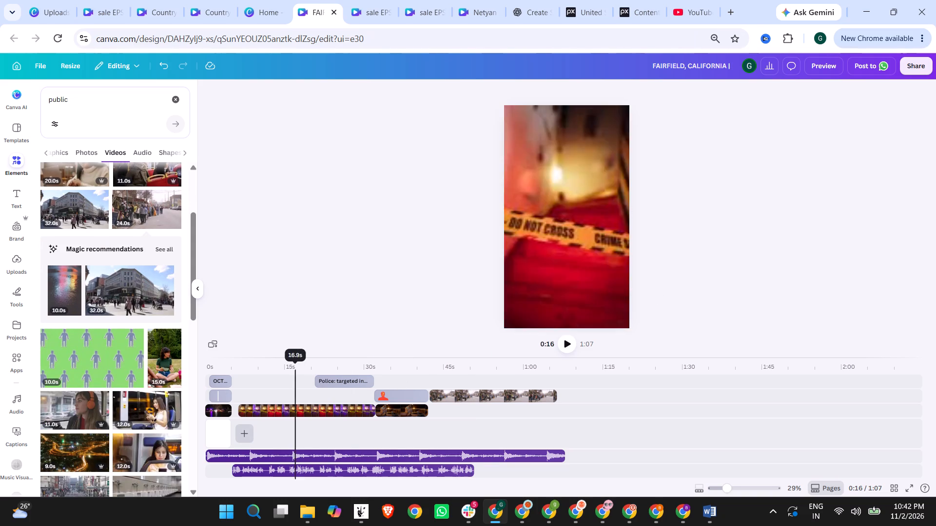
{"action": "left_click", "coordinate": [569, 341]}
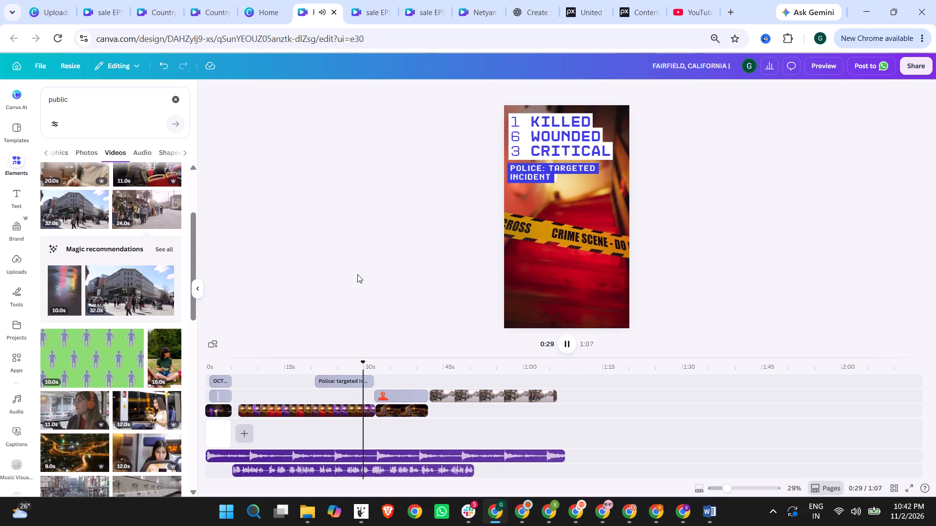
Stop playback at 0:31 and set the text colour of the grouped casualty and police text to black, after trying yellow.
{"action": "left_click", "coordinate": [526, 148]}
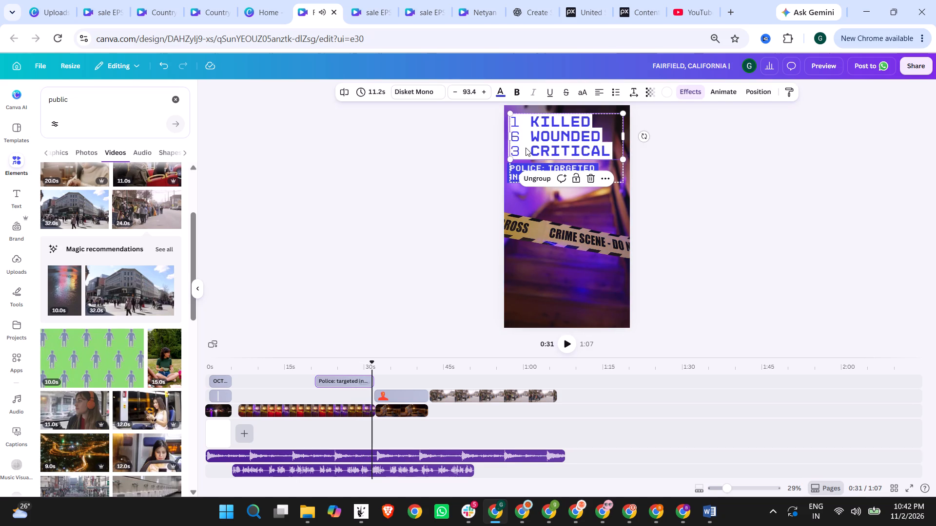
{"action": "left_click", "coordinate": [526, 147]}
{"action": "left_click", "coordinate": [743, 152]}
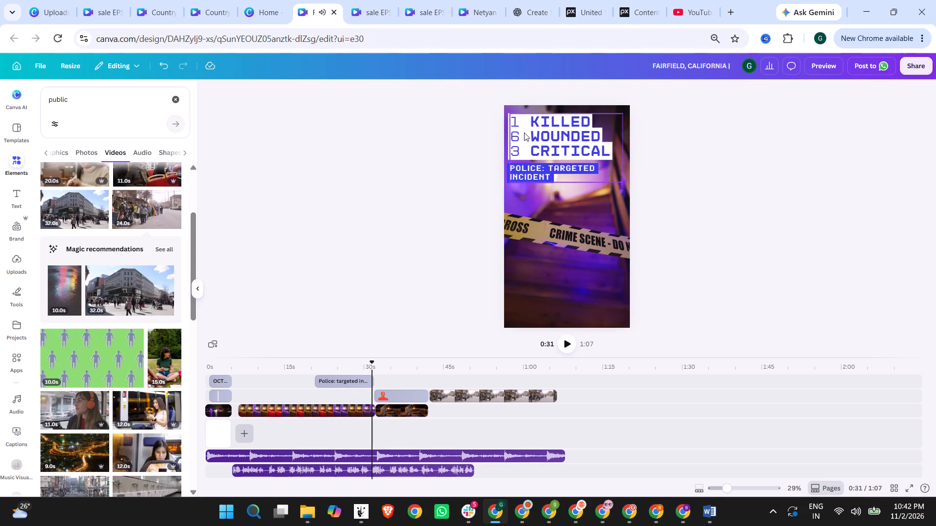
{"action": "left_click", "coordinate": [524, 132]}
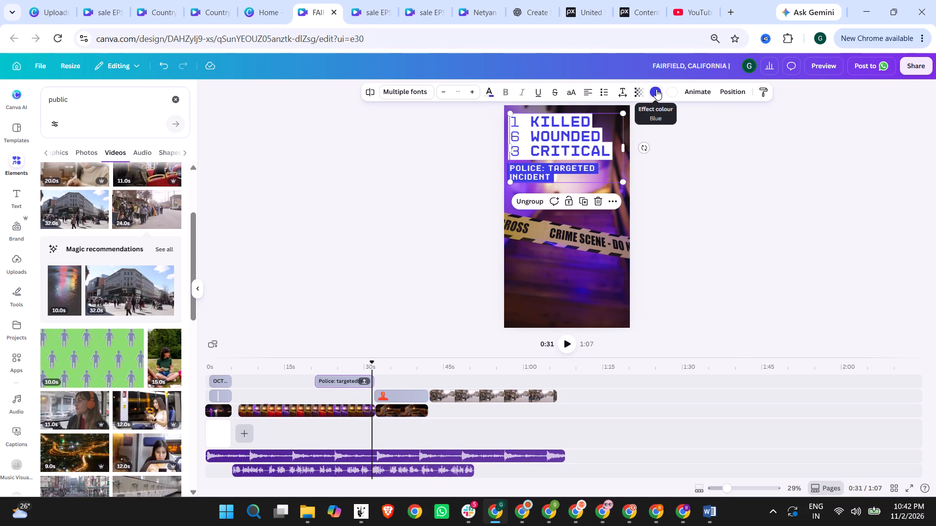
{"action": "left_click", "coordinate": [488, 94]}
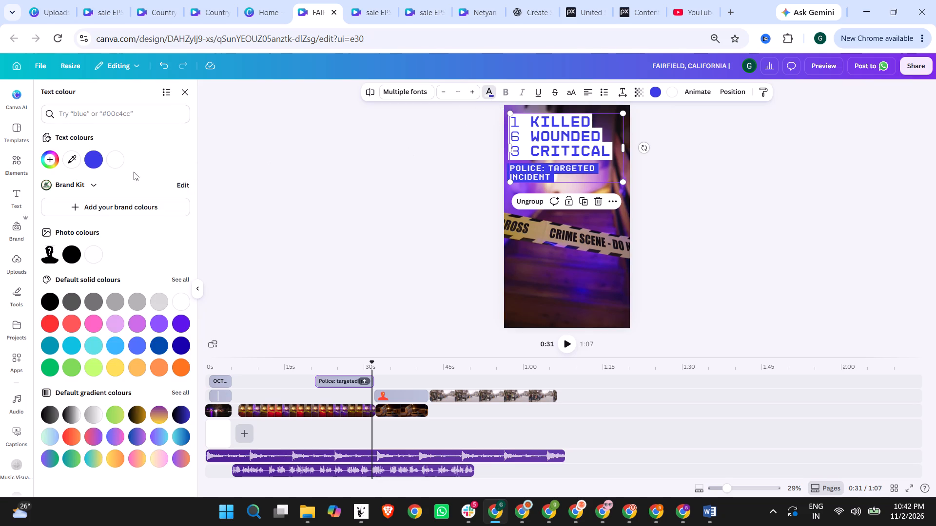
{"action": "scroll", "coordinate": [154, 324], "scroll_direction": "down", "scroll_amount": 3}
{"action": "left_click", "coordinate": [113, 364]}
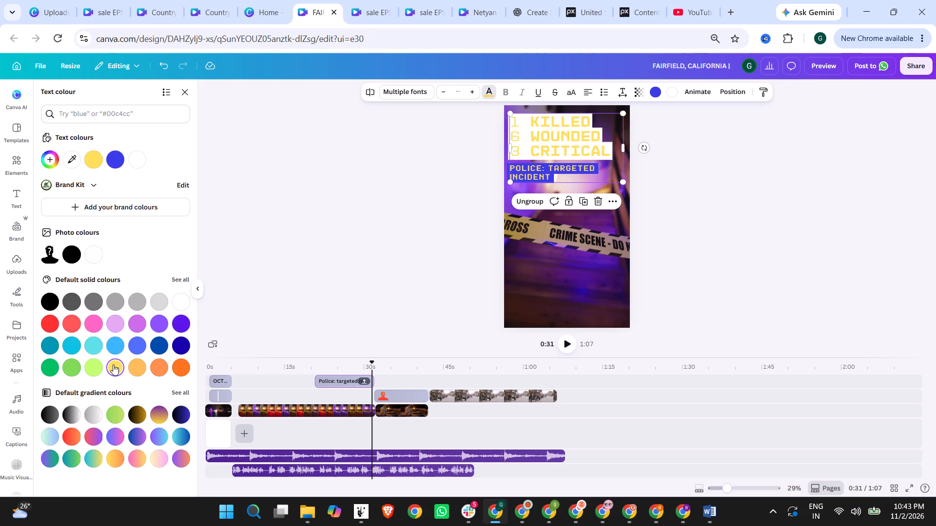
{"action": "left_click", "coordinate": [47, 298]}
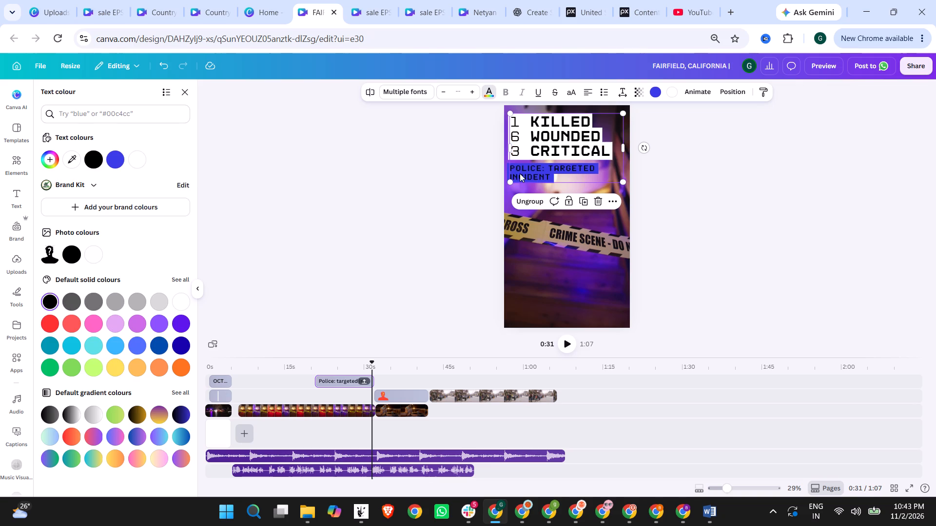
Set the background effect colour of the "Police: targeted incident" text to yellow.
{"action": "left_click", "coordinate": [534, 172]}
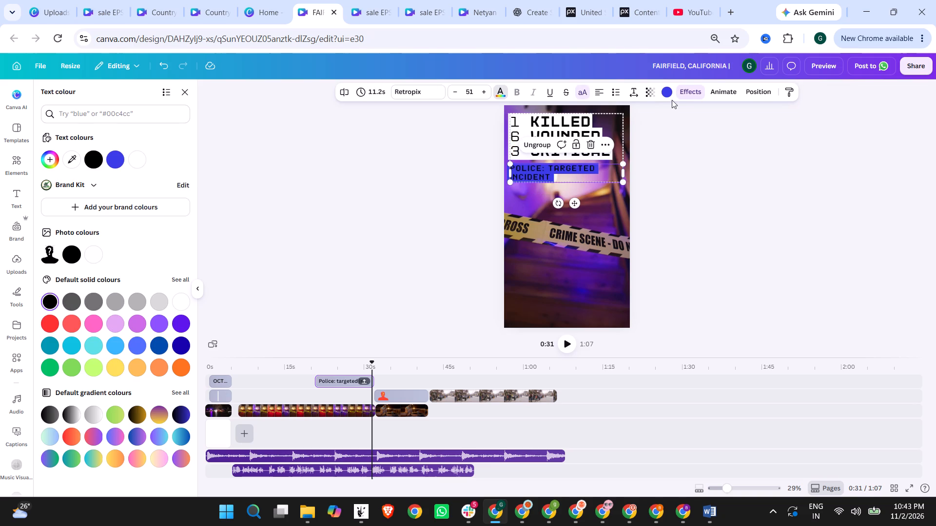
{"action": "left_click", "coordinate": [663, 92]}
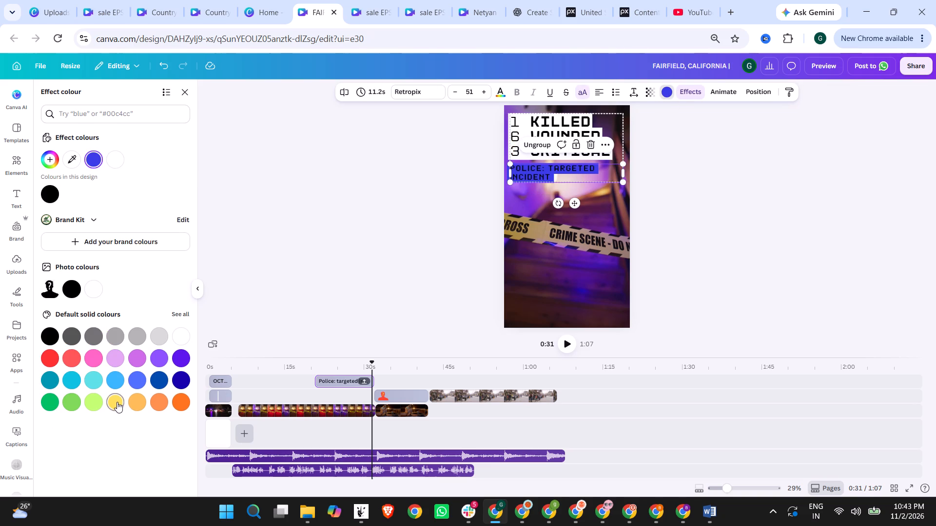
{"action": "left_click", "coordinate": [117, 401]}
{"action": "left_click", "coordinate": [697, 204]}
Set the background effect colour of the "1 killed, 6 wounded, 3 critical" text to black, after trying yellow.
{"action": "left_click", "coordinate": [546, 120]}
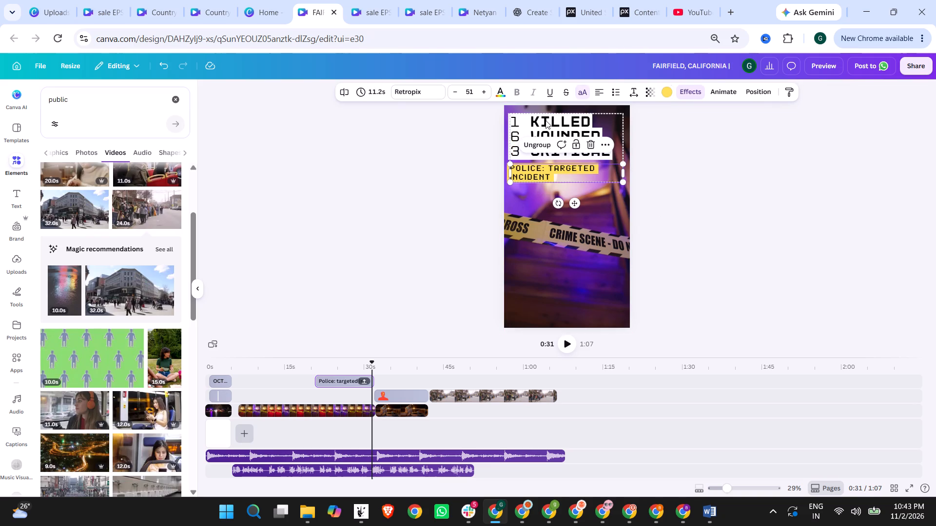
{"action": "left_click", "coordinate": [583, 115]}
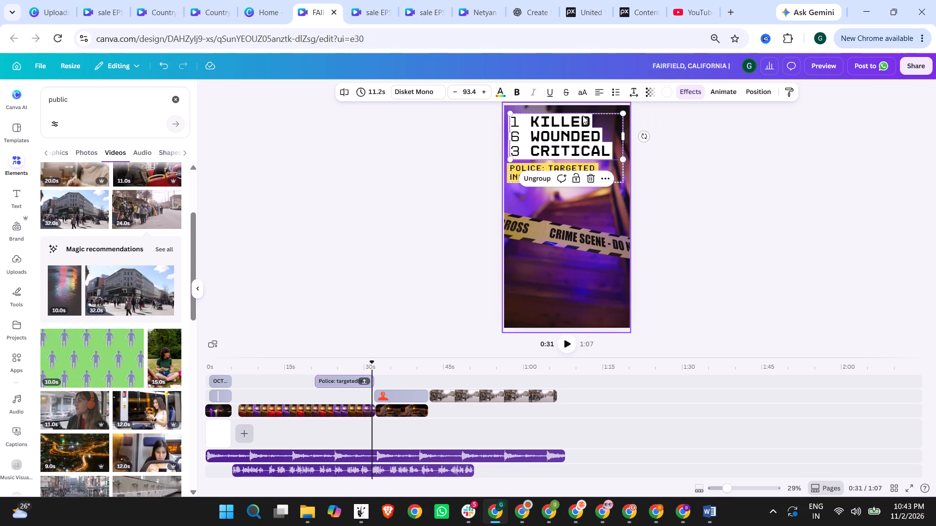
{"action": "left_click", "coordinate": [520, 137]}
{"action": "left_click", "coordinate": [732, 143]}
{"action": "left_click", "coordinate": [597, 145]}
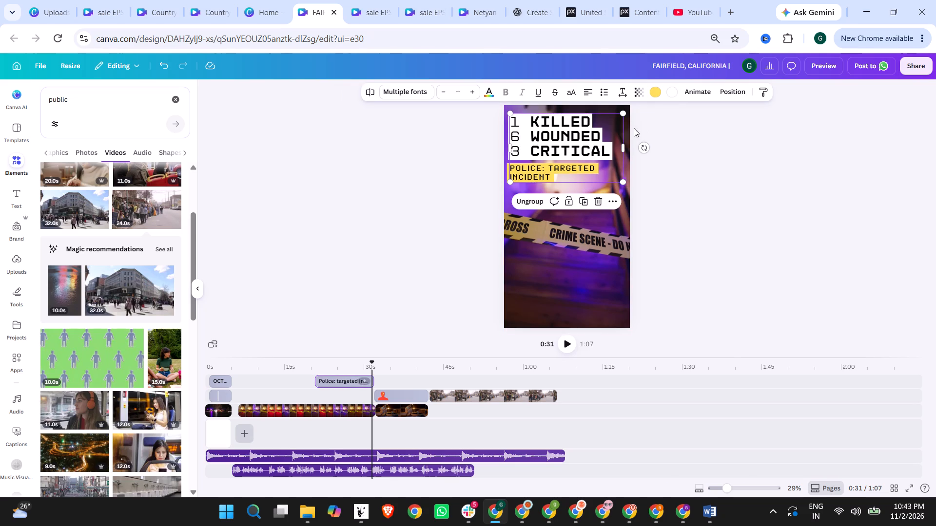
{"action": "left_click", "coordinate": [673, 92]}
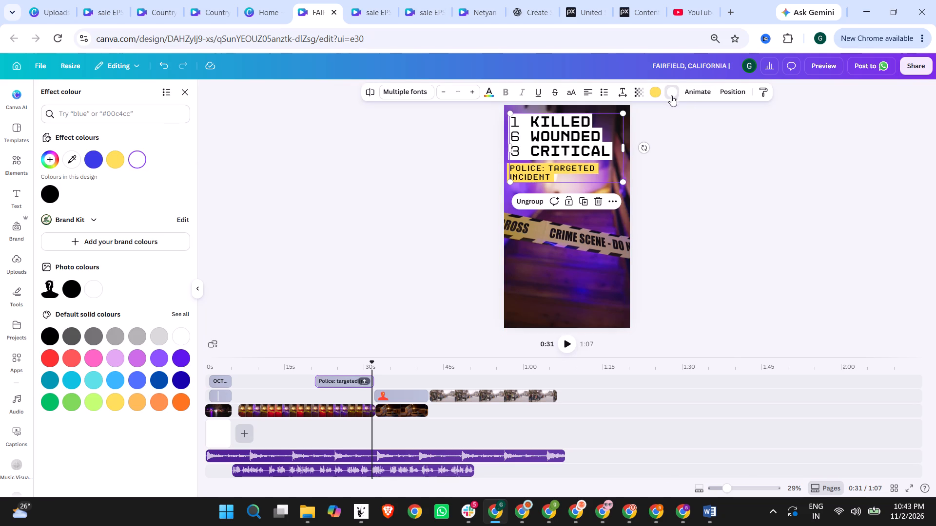
{"action": "left_click", "coordinate": [121, 160]}
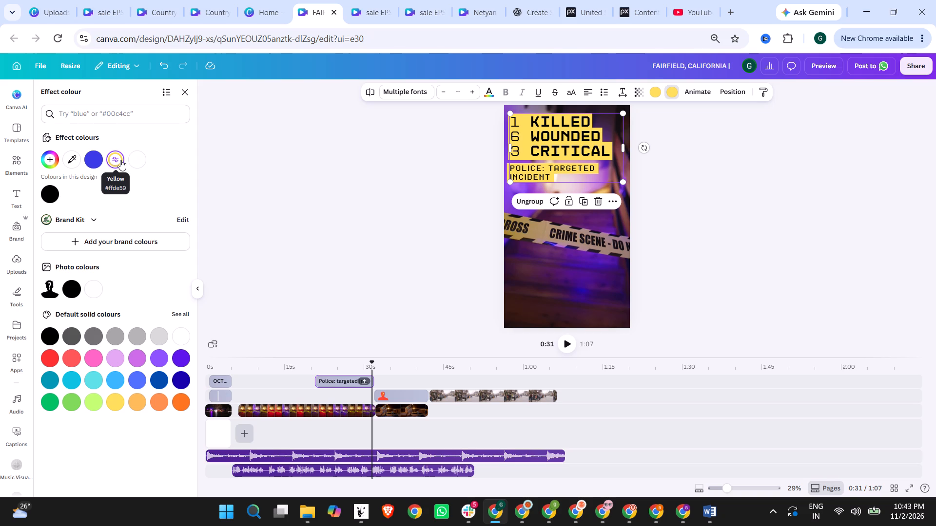
{"action": "left_click", "coordinate": [49, 196]}
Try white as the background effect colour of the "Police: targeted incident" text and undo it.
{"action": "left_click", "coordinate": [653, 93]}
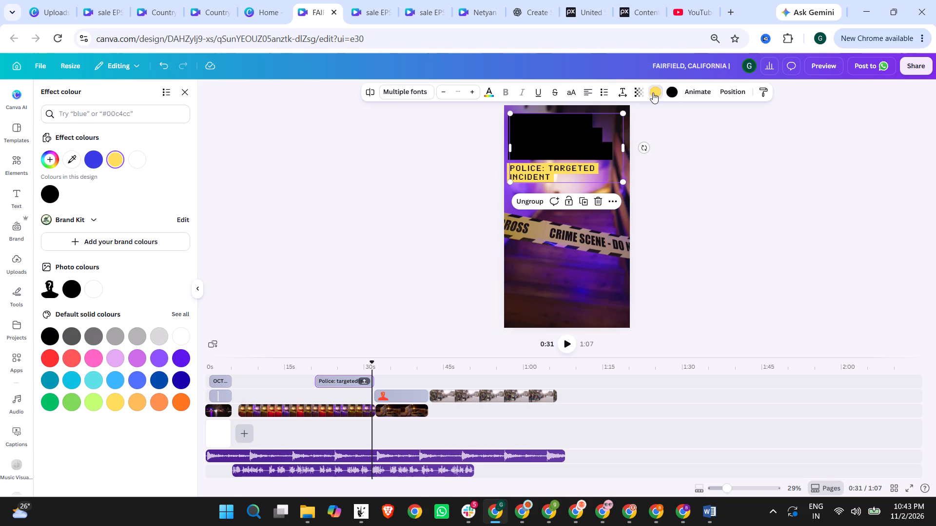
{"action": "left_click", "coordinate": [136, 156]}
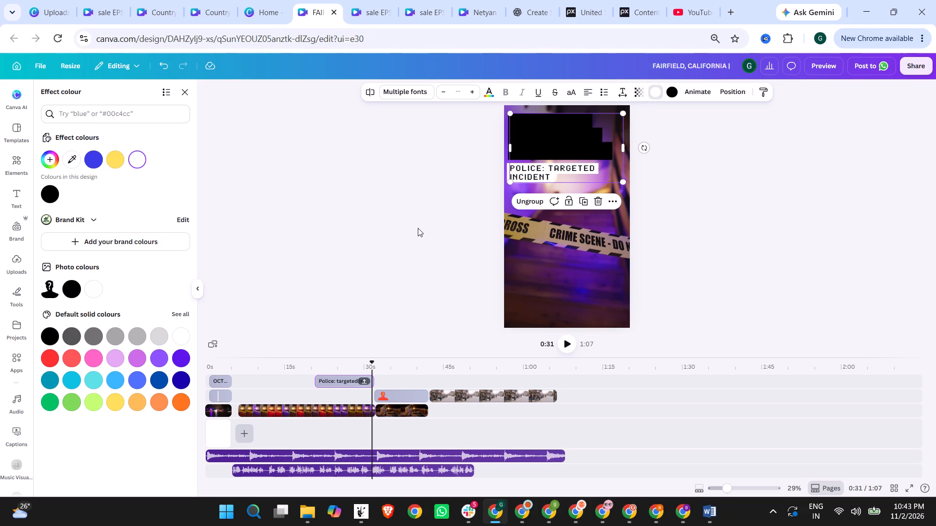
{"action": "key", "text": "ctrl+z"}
Set the text colour of the "1 killed, 6 wounded, 3 critical" text to the design's yellow.
{"action": "left_click", "coordinate": [790, 210]}
{"action": "left_click", "coordinate": [557, 143]}
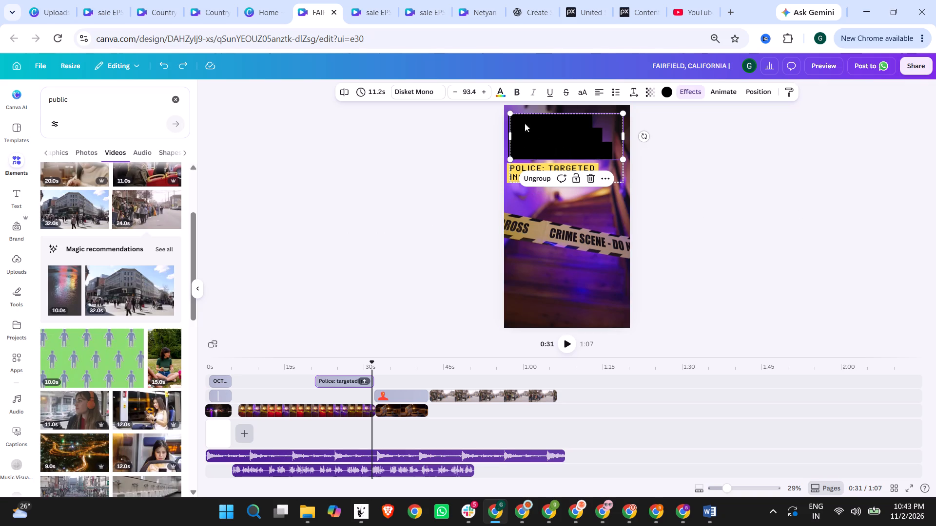
{"action": "left_click", "coordinate": [503, 93]}
{"action": "left_click", "coordinate": [48, 194]}
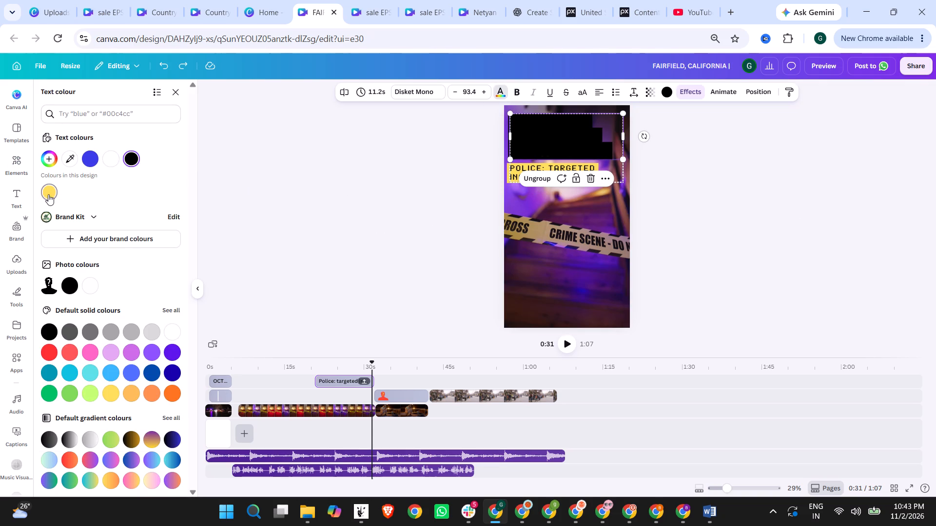
{"action": "left_click", "coordinate": [349, 191]}
{"action": "left_click", "coordinate": [741, 200]}
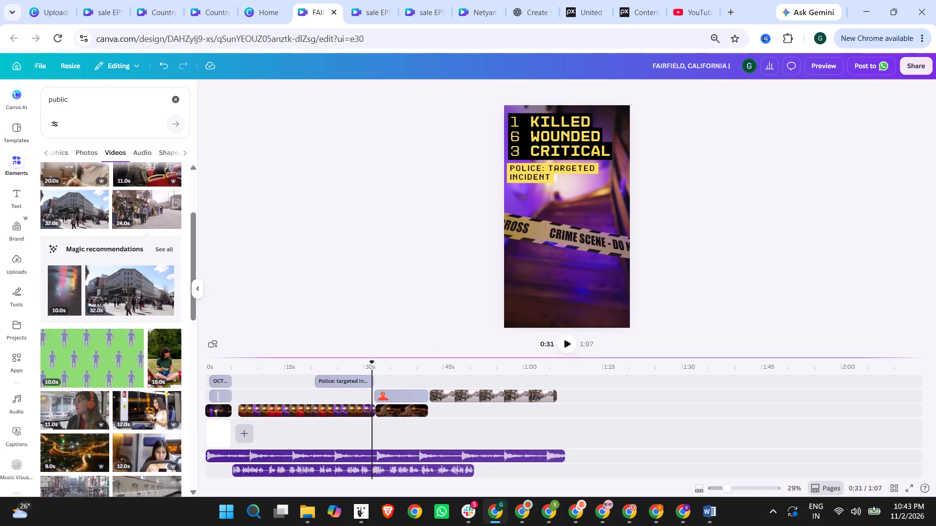
Play back around the silhouette's entry and retime its clip to start at about 0:26 and last 15.7 s, up to the street queue footage.
{"action": "left_click", "coordinate": [568, 349]}
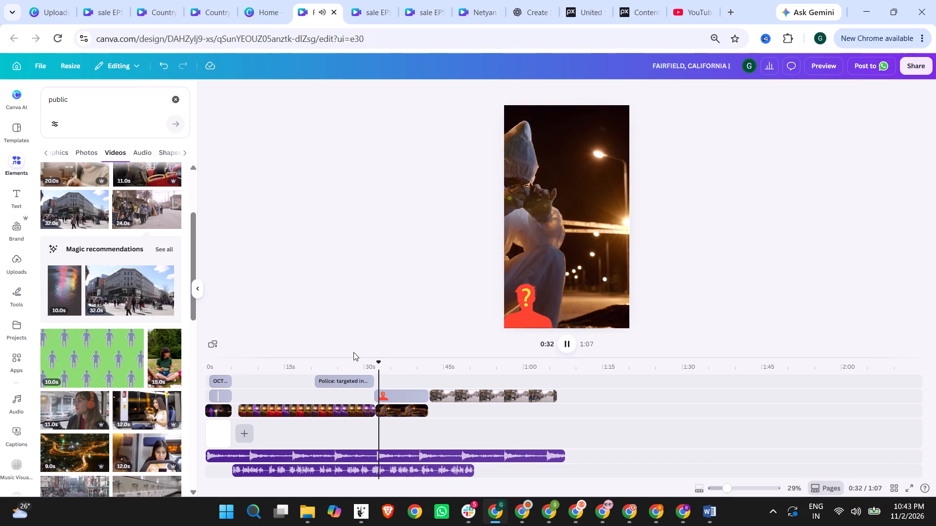
{"action": "left_click", "coordinate": [337, 369]}
{"action": "left_click", "coordinate": [572, 341]}
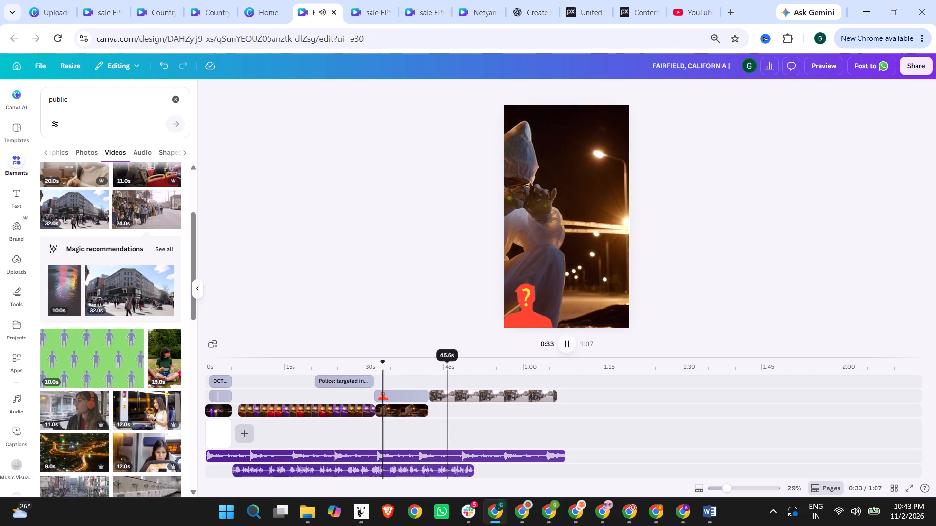
{"action": "left_click", "coordinate": [341, 364]}
{"action": "left_click_drag", "start_coordinate": [405, 396], "coordinate": [365, 395]}
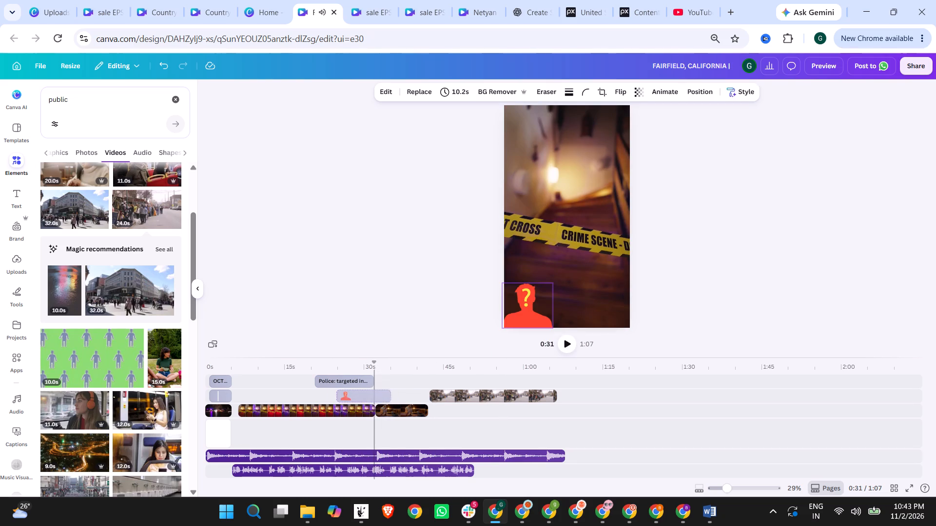
{"action": "left_click_drag", "start_coordinate": [365, 395], "coordinate": [347, 395]}
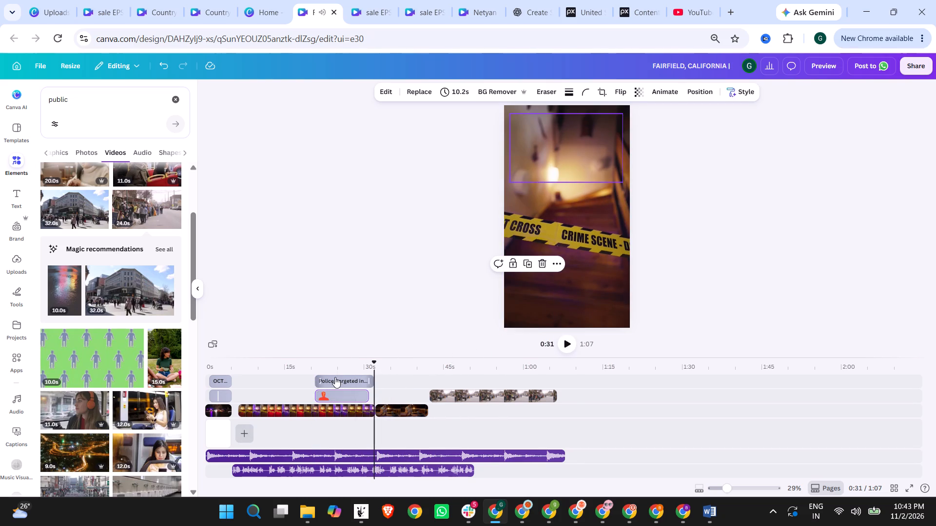
{"action": "left_click_drag", "start_coordinate": [367, 396], "coordinate": [426, 390]}
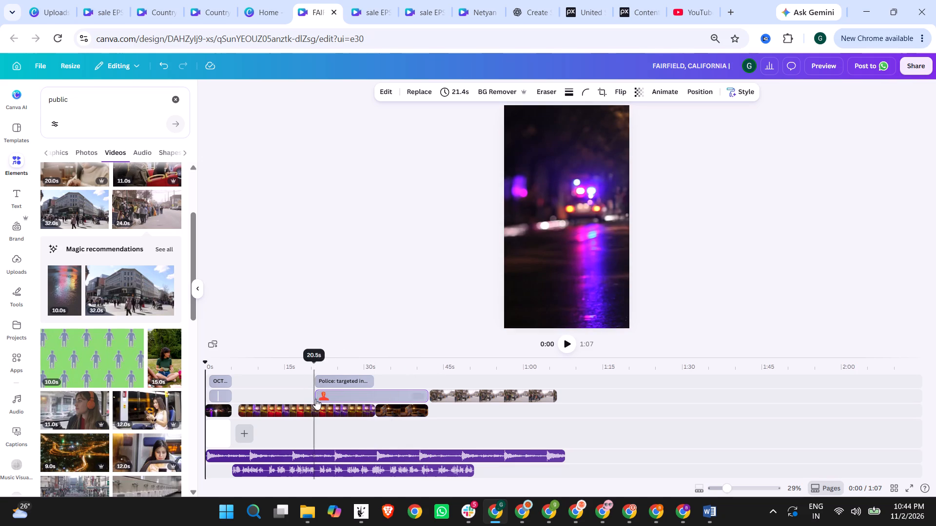
{"action": "left_click_drag", "start_coordinate": [317, 397], "coordinate": [348, 396]}
Enlarge the red question-mark silhouette to most of the frame's width and centre it at the bottom of the video frame.
{"action": "left_click", "coordinate": [360, 362]}
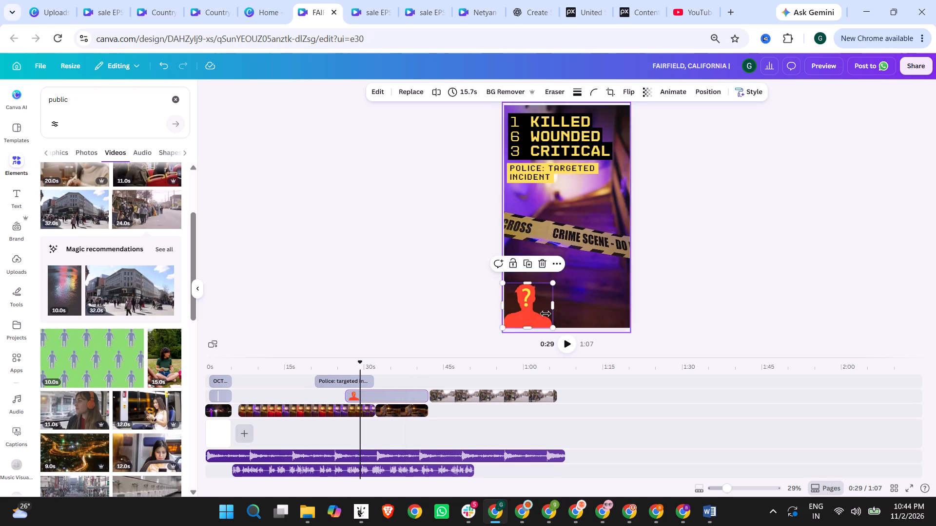
{"action": "left_click_drag", "start_coordinate": [534, 313], "coordinate": [567, 313]}
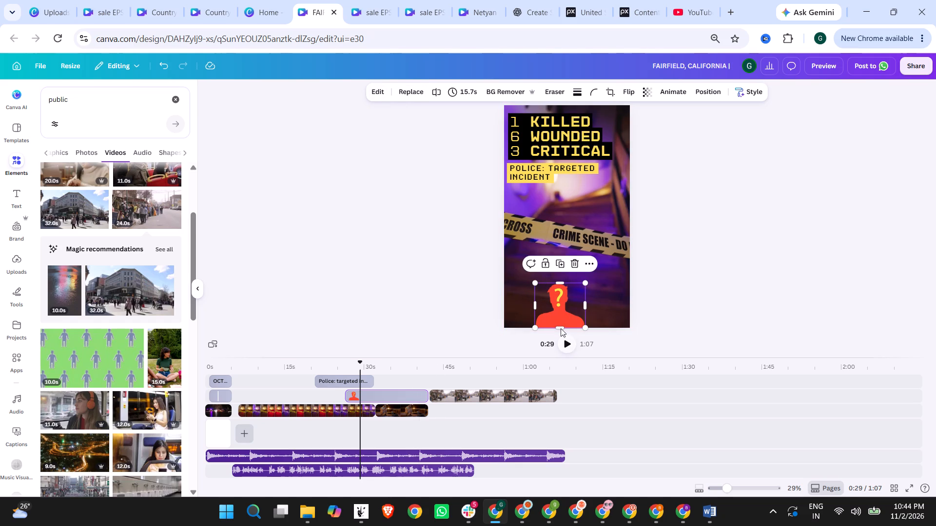
{"action": "left_click", "coordinate": [570, 345]}
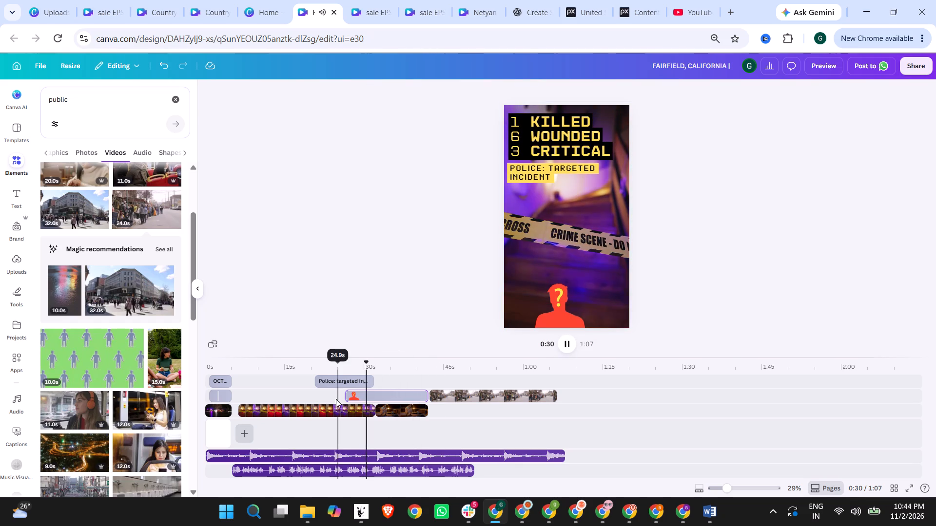
{"action": "left_click", "coordinate": [338, 366]}
{"action": "left_click", "coordinate": [565, 343]}
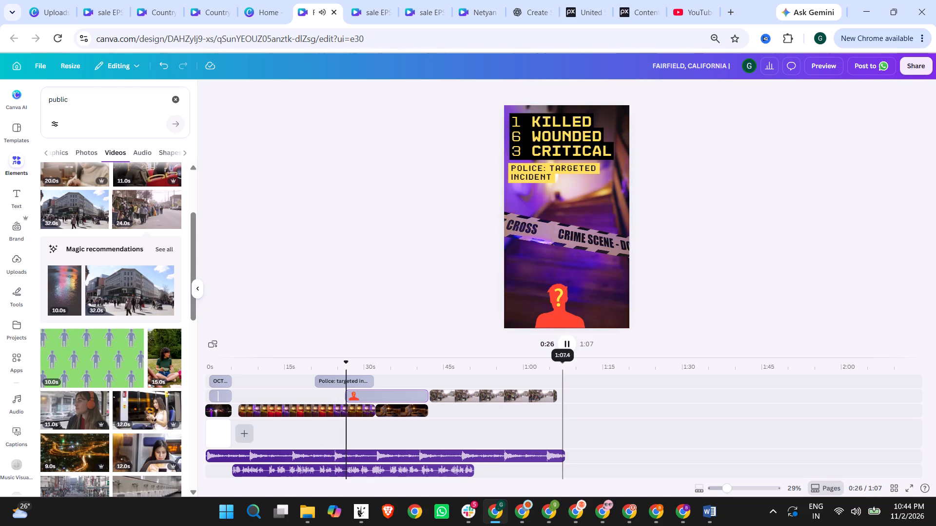
{"action": "left_click", "coordinate": [558, 310]}
{"action": "left_click_drag", "start_coordinate": [585, 282], "coordinate": [615, 234]}
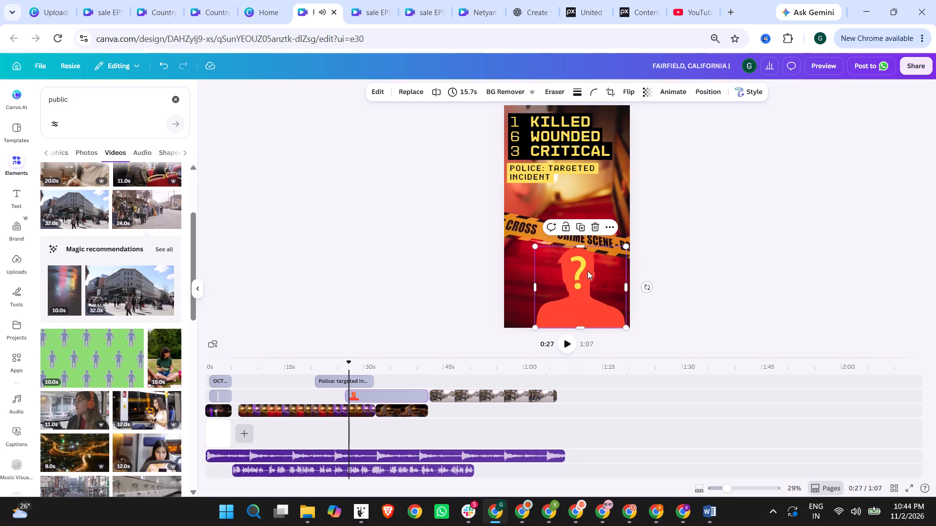
{"action": "left_click_drag", "start_coordinate": [584, 278], "coordinate": [565, 282]}
{"action": "left_click", "coordinate": [761, 281]}
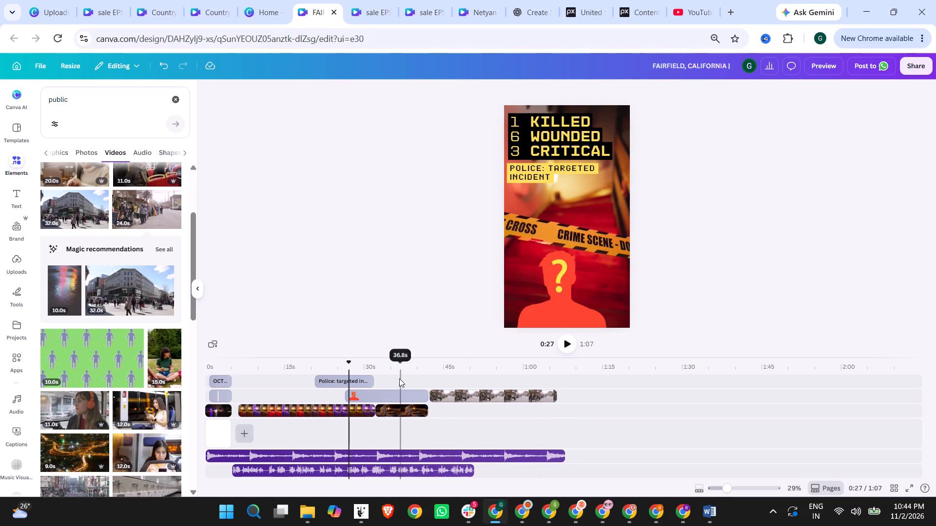
Apply the Breathe animation to the silhouette and lower its scale to a weak setting, after trying a strong one.
{"action": "left_click", "coordinate": [578, 287]}
{"action": "left_click", "coordinate": [673, 90]}
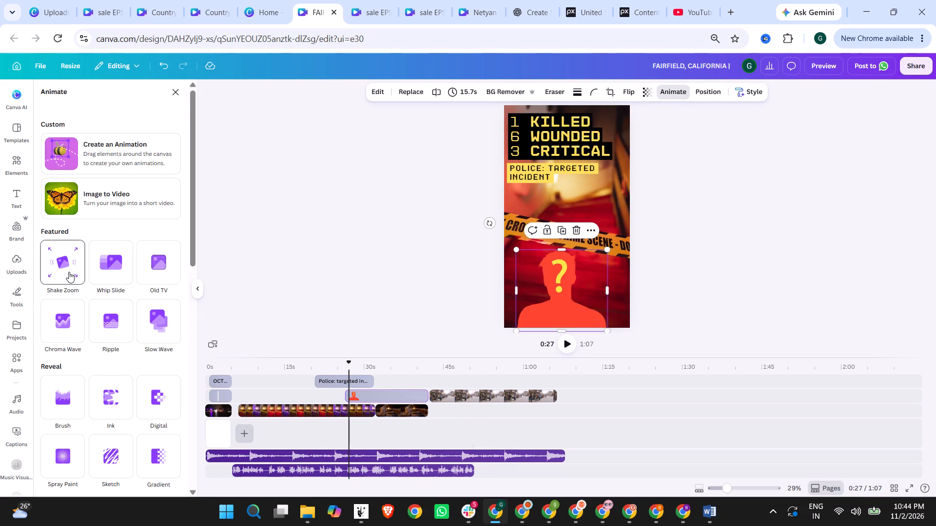
{"action": "scroll", "coordinate": [126, 322], "scroll_direction": "down", "scroll_amount": 4}
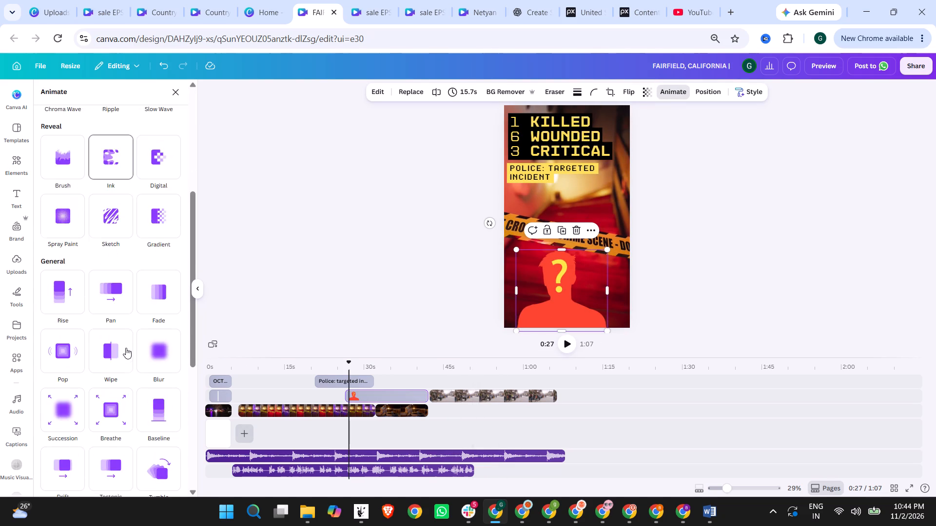
{"action": "scroll", "coordinate": [122, 362], "scroll_direction": "down", "scroll_amount": 2}
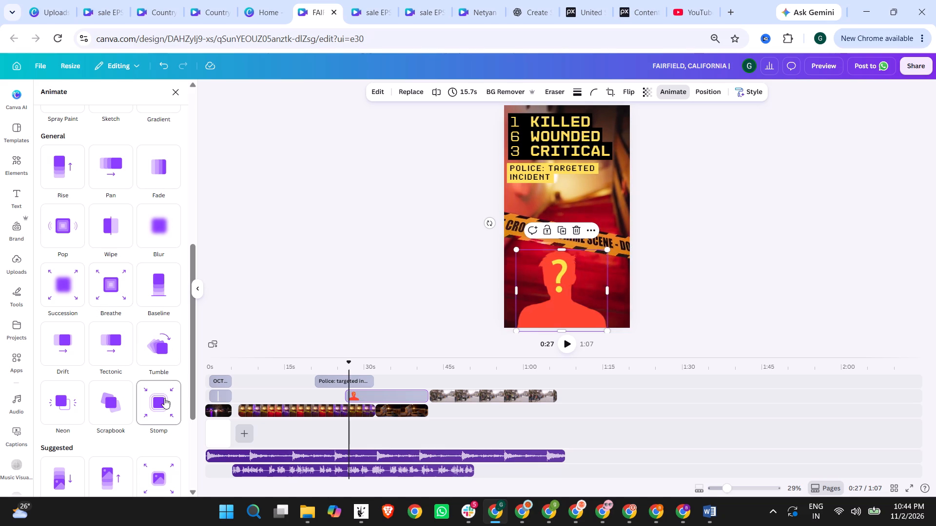
{"action": "left_click", "coordinate": [104, 296]}
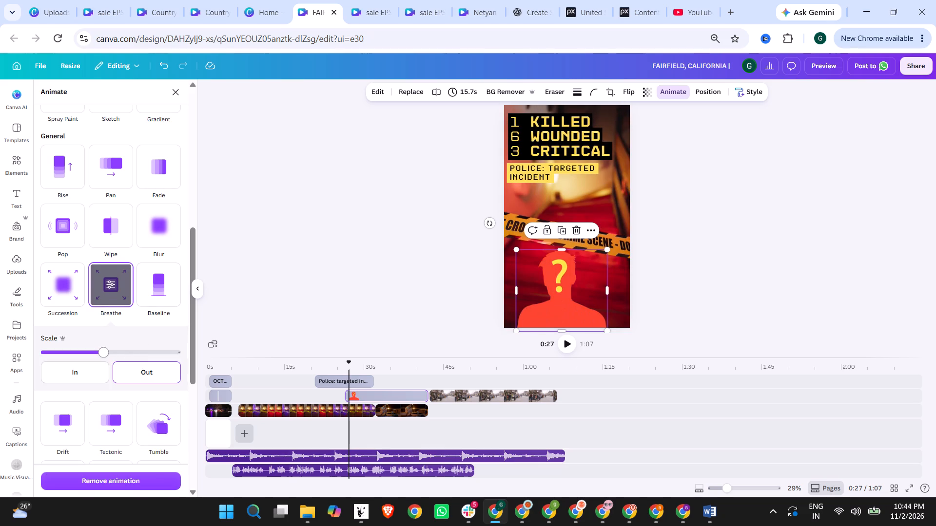
{"action": "left_click_drag", "start_coordinate": [100, 352], "coordinate": [158, 353]}
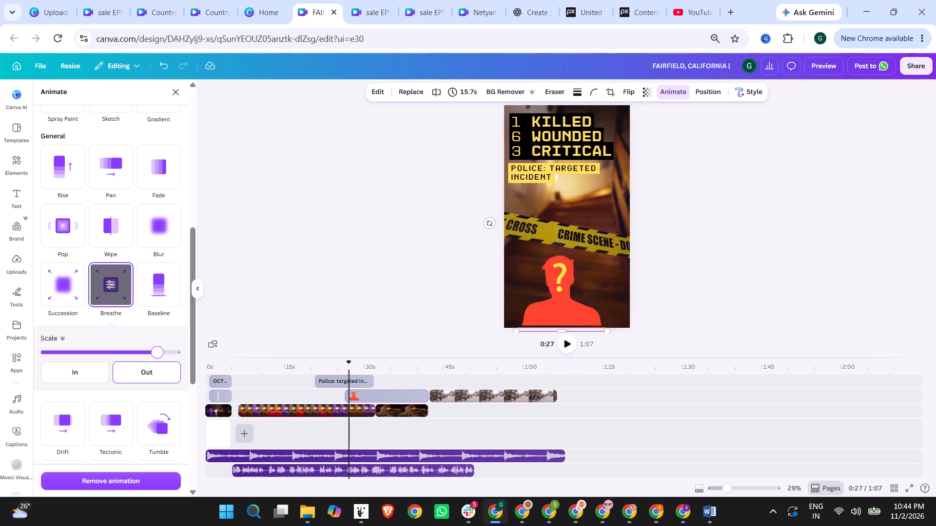
{"action": "left_click_drag", "start_coordinate": [159, 353], "coordinate": [72, 347]}
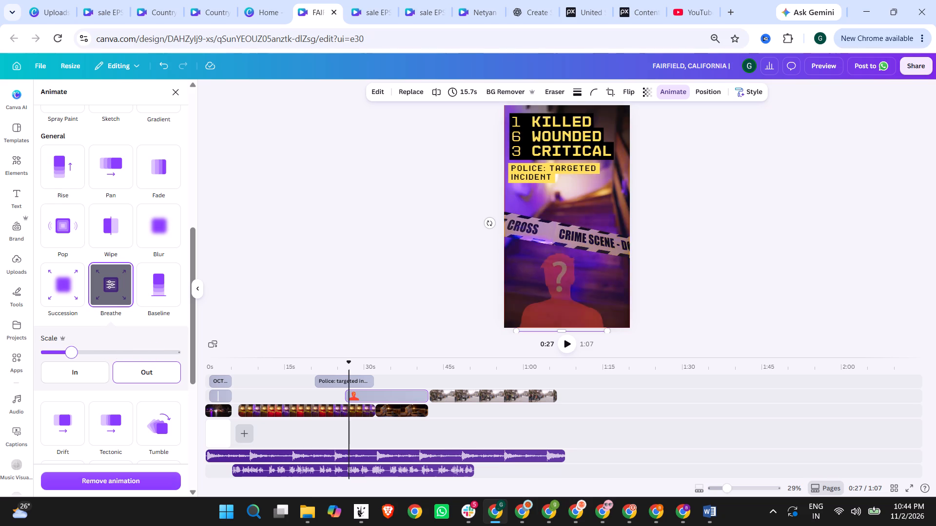
Play back from 0:19 and trim the silhouette clip to run from about 0:28 to 0:34.
{"action": "left_click", "coordinate": [310, 363]}
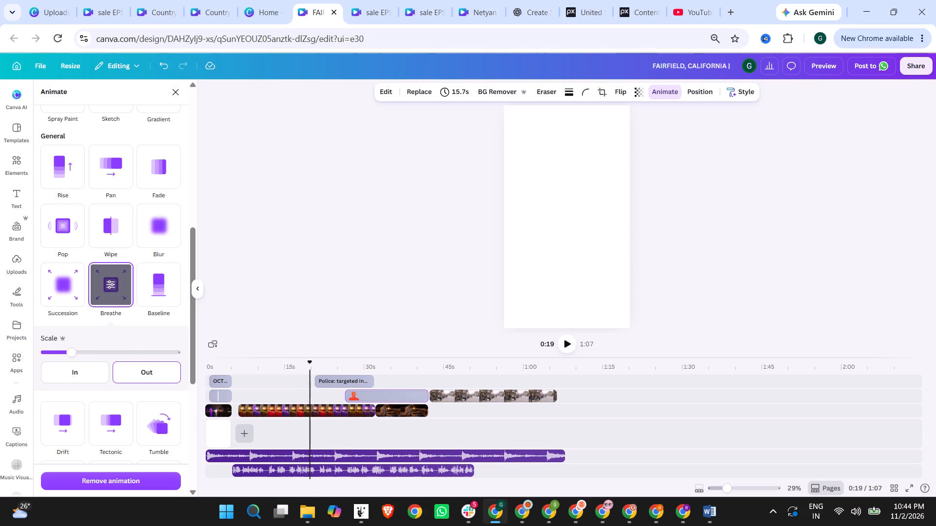
{"action": "left_click", "coordinate": [568, 339]}
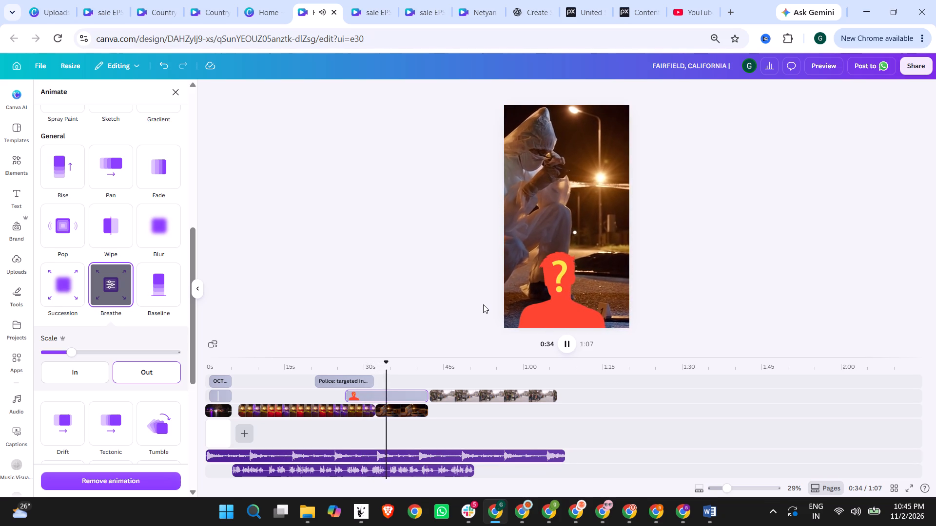
{"action": "left_click_drag", "start_coordinate": [346, 395], "coordinate": [355, 395]}
{"action": "left_click", "coordinate": [350, 361]}
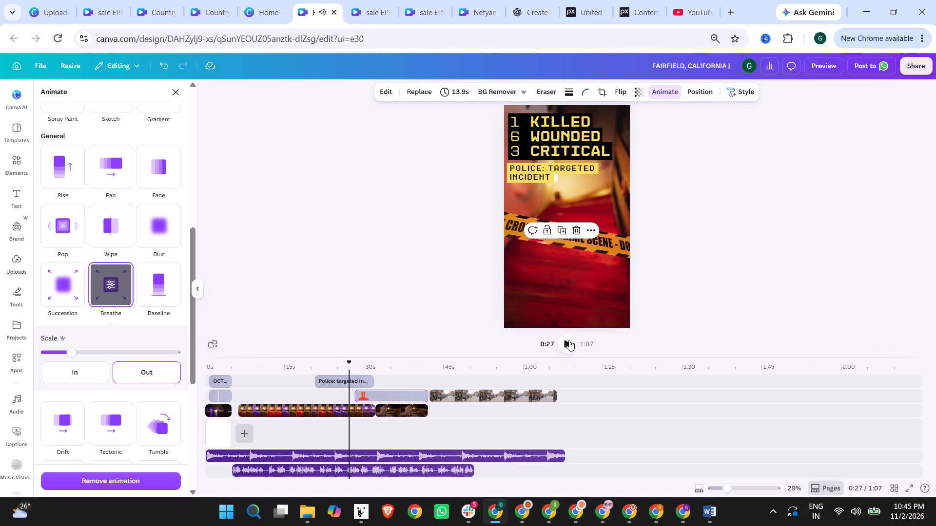
Play back from 0:27 and trim the end of the silhouette clip to about 33.7 s, making it 5.6 s long.
{"action": "left_click", "coordinate": [569, 340]}
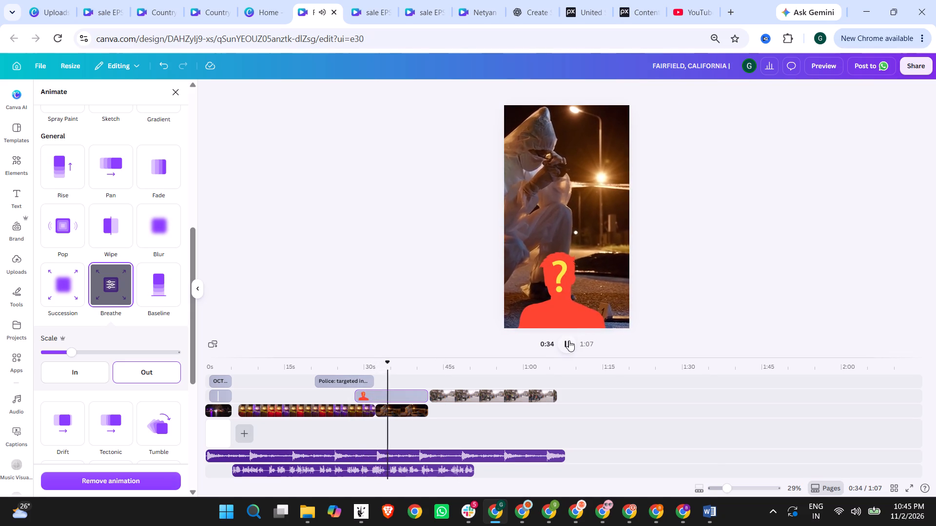
{"action": "left_click_drag", "start_coordinate": [428, 393], "coordinate": [427, 394]}
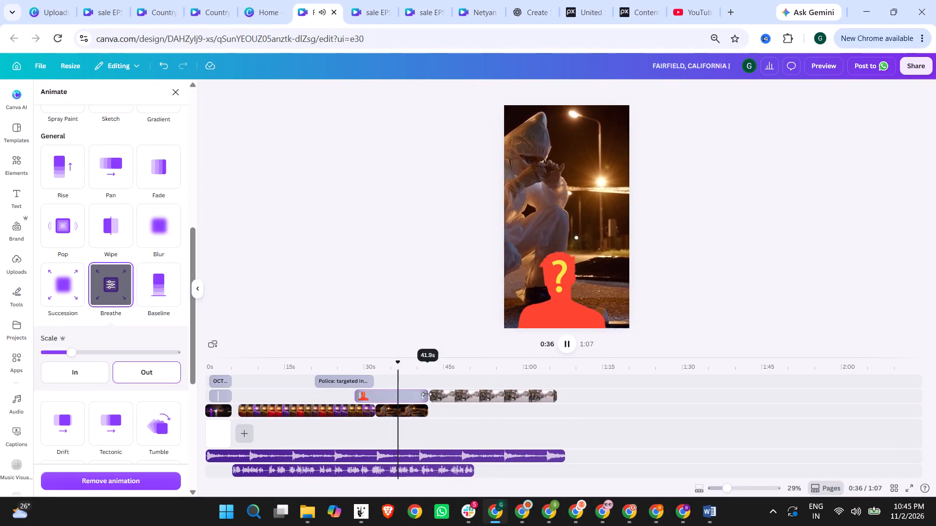
{"action": "left_click_drag", "start_coordinate": [427, 394], "coordinate": [384, 394]}
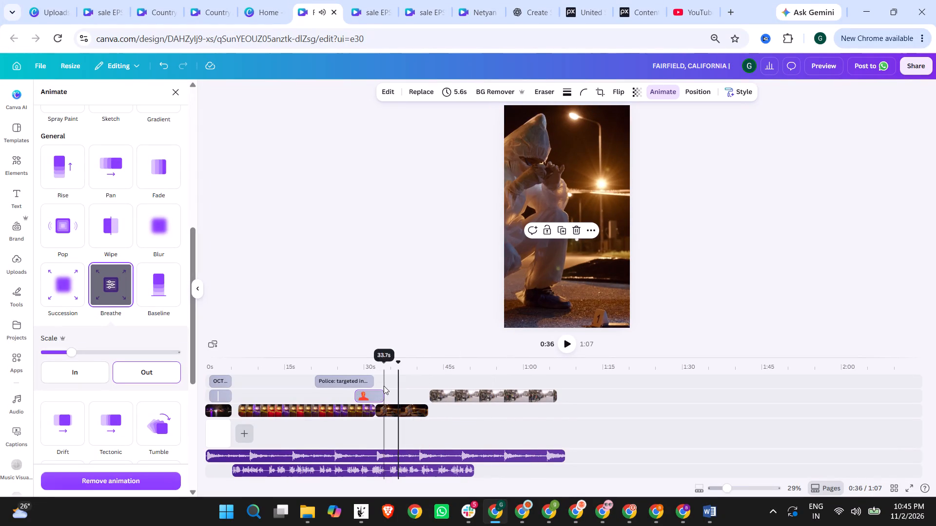
Play back from about 0:30 past the silhouette into the street queue footage, and select the queue clip at 0:54.
{"action": "left_click", "coordinate": [364, 370]}
{"action": "left_click", "coordinate": [561, 344]}
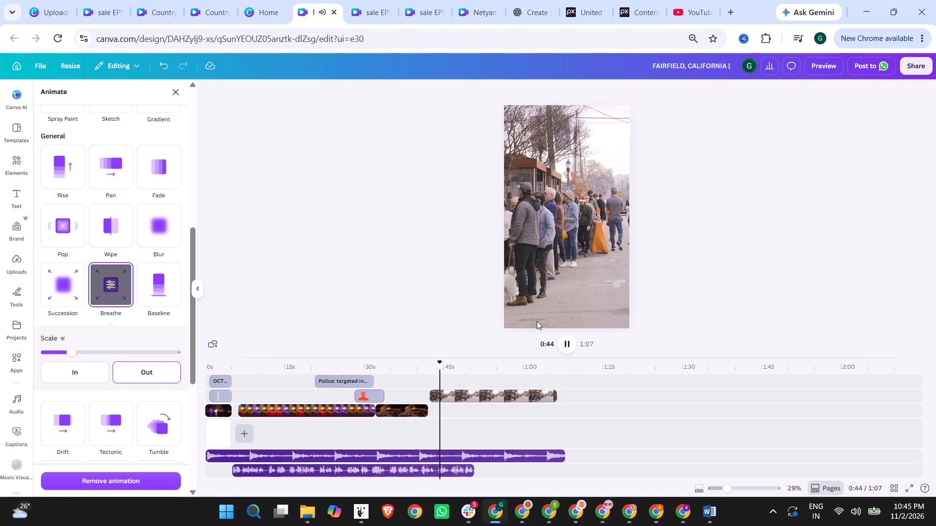
{"action": "left_click", "coordinate": [494, 393]}
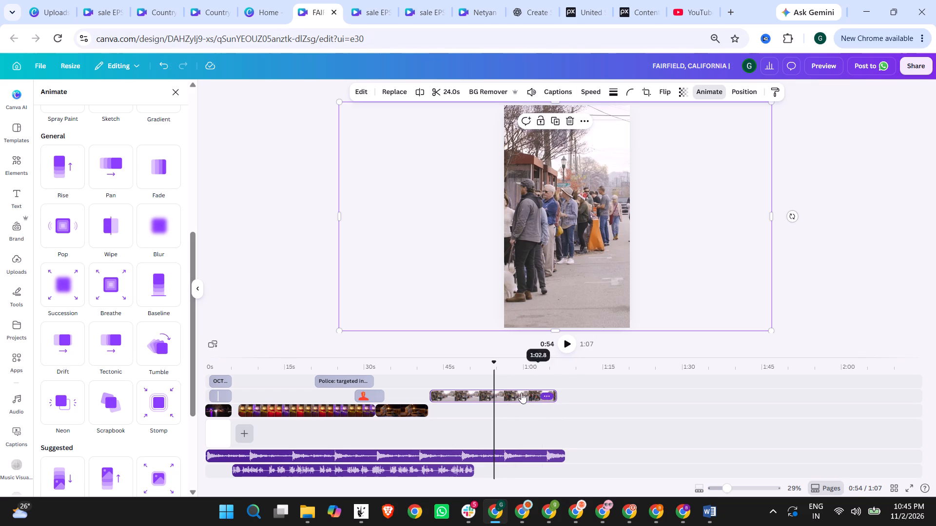
Shift the street queue clip slightly earlier to meet the end of the investigation clip, and play back from 0:39.
{"action": "left_click", "coordinate": [468, 394]}
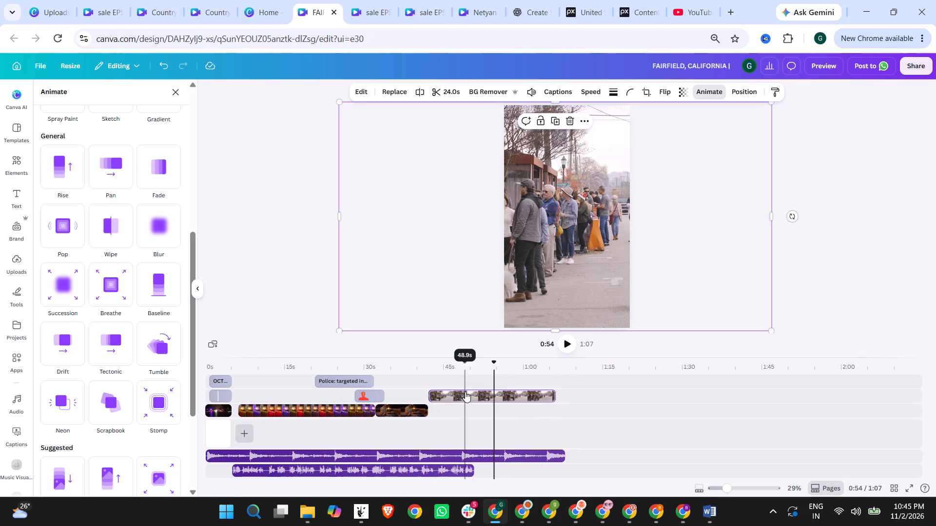
{"action": "left_click", "coordinate": [415, 372]}
{"action": "left_click", "coordinate": [568, 343]}
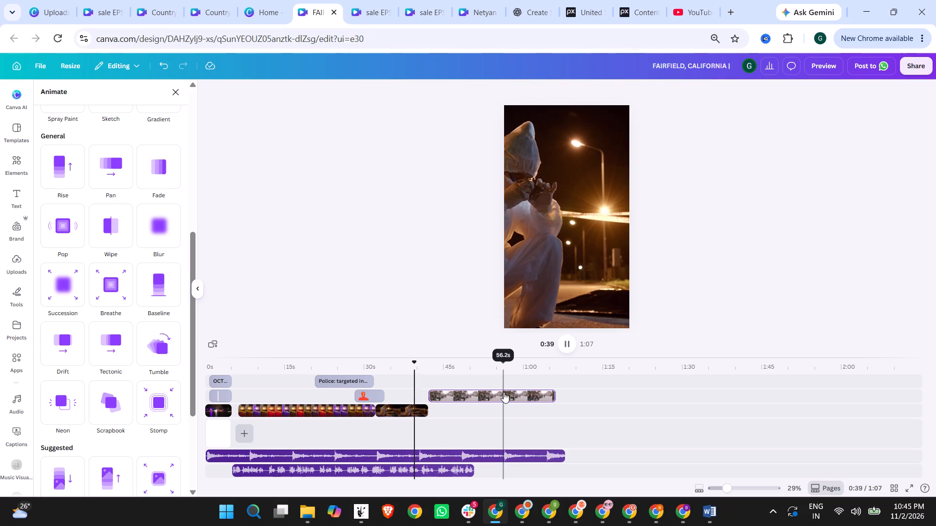
Apply the Photo Rise animation to the street queue clip.
{"action": "left_click", "coordinate": [468, 397]}
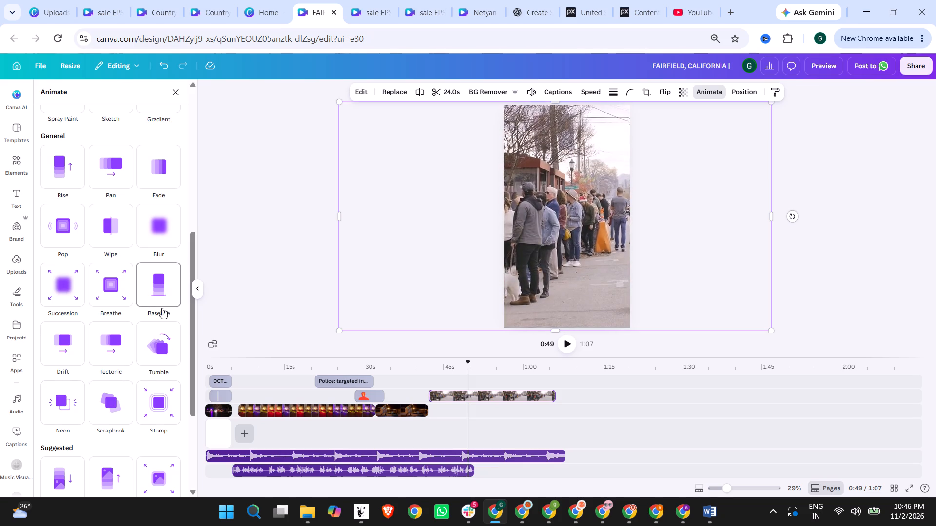
{"action": "scroll", "coordinate": [145, 329], "scroll_direction": "down", "scroll_amount": 3}
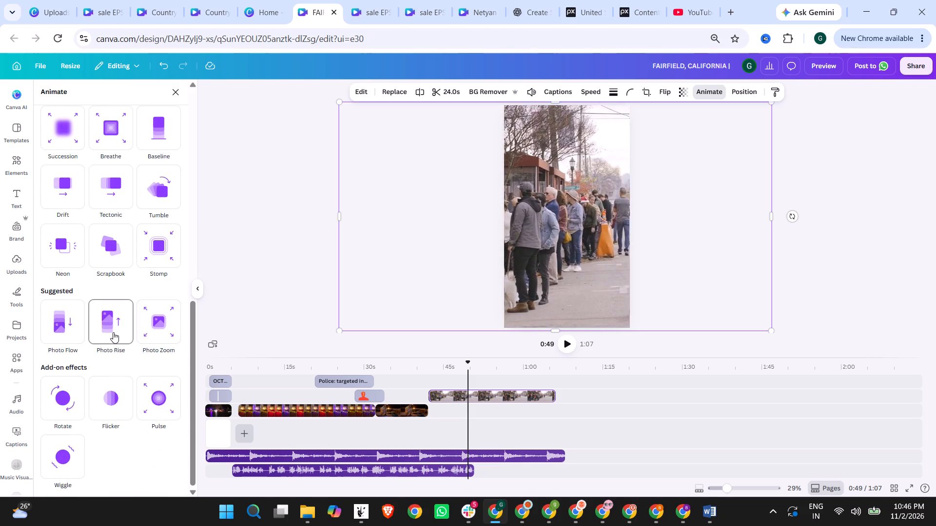
{"action": "left_click", "coordinate": [113, 332]}
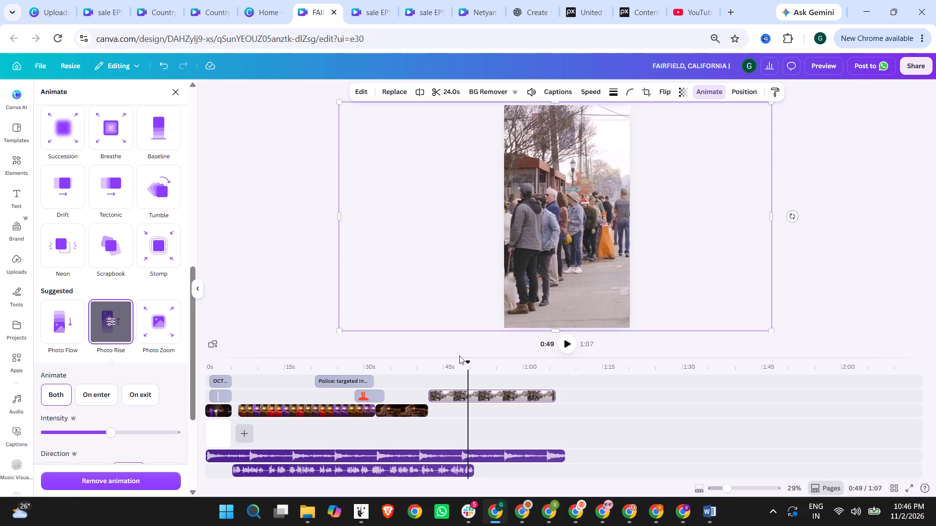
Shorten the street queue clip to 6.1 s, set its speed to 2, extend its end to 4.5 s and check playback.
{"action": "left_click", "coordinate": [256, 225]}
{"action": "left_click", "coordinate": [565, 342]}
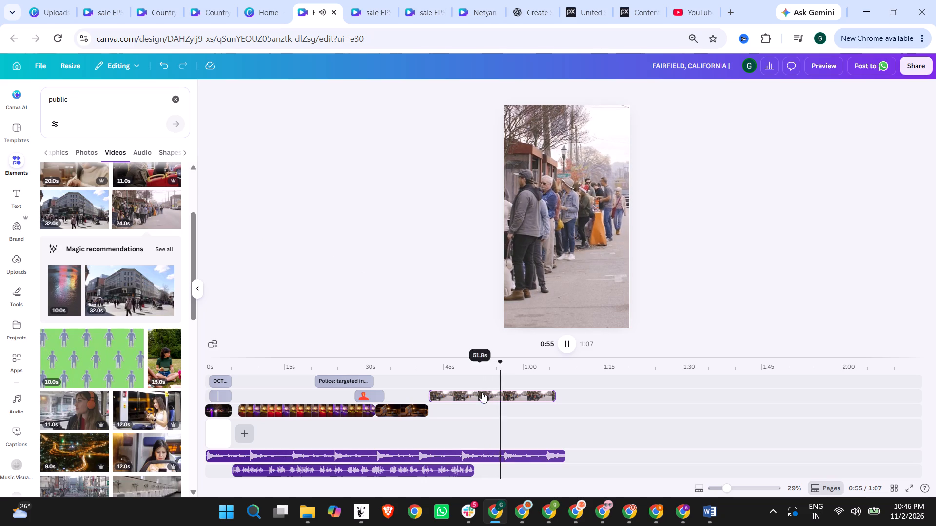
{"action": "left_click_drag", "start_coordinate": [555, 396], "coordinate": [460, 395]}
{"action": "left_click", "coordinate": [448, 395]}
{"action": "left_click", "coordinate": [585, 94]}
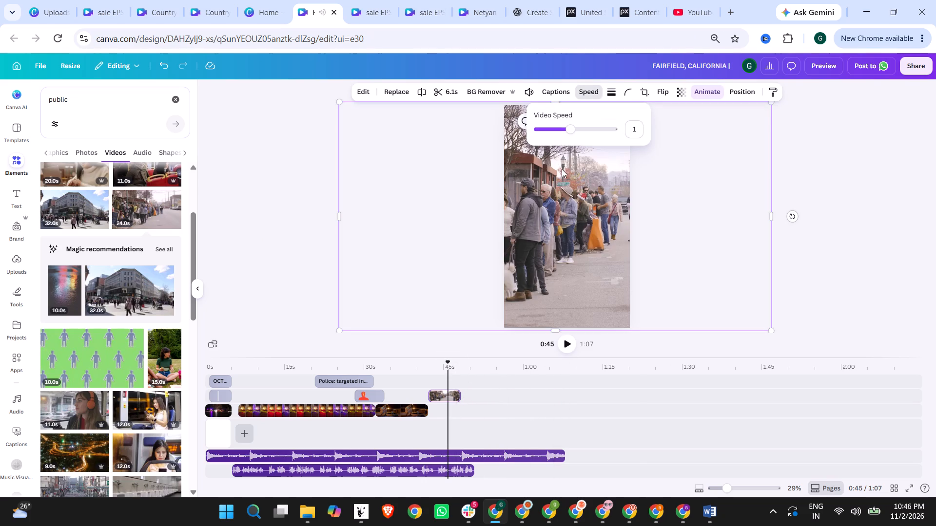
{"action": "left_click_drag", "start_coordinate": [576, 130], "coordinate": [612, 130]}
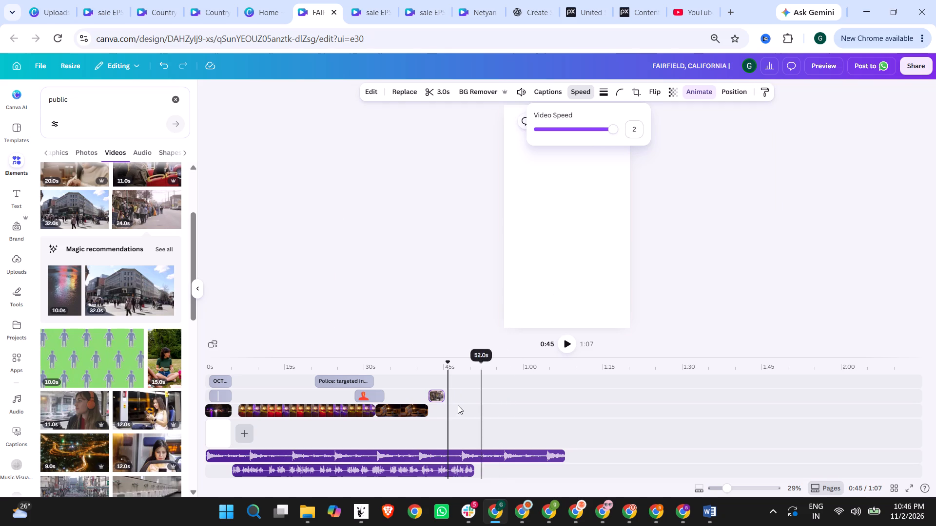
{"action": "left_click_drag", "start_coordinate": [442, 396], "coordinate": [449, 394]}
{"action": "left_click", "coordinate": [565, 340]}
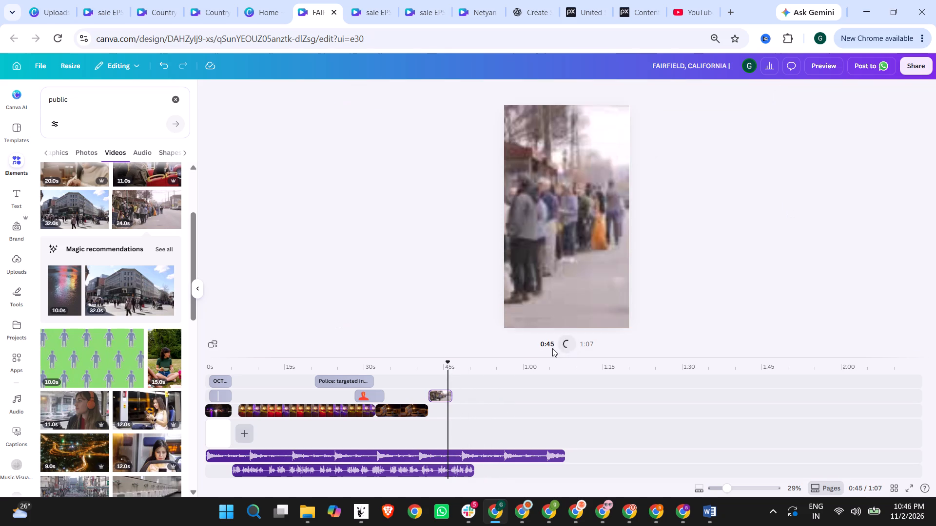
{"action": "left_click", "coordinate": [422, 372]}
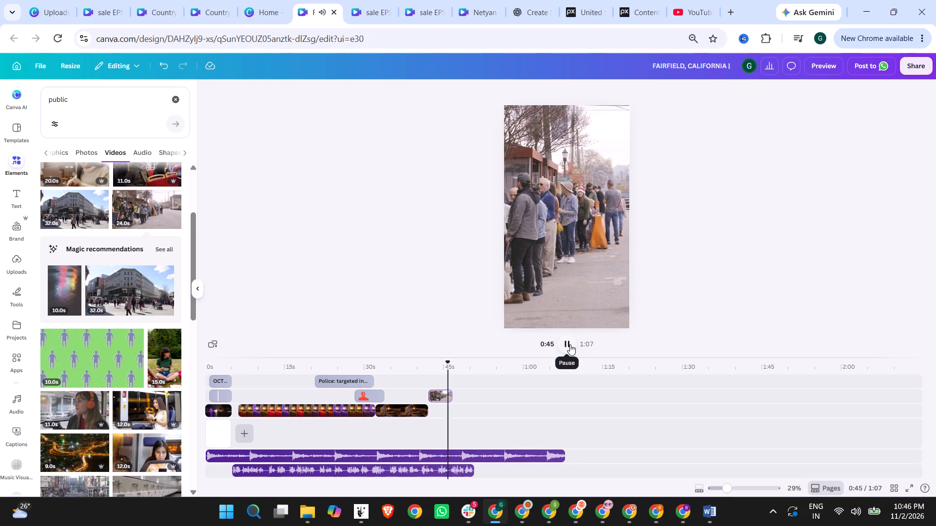
Search the video elements for police and add the 12-second clip of the suited woman and man to the page at 0:46.
{"action": "left_click_drag", "start_coordinate": [104, 100], "coordinate": [11, 94]}
{"action": "type", "text": "police"}
{"action": "key", "text": "Return"}
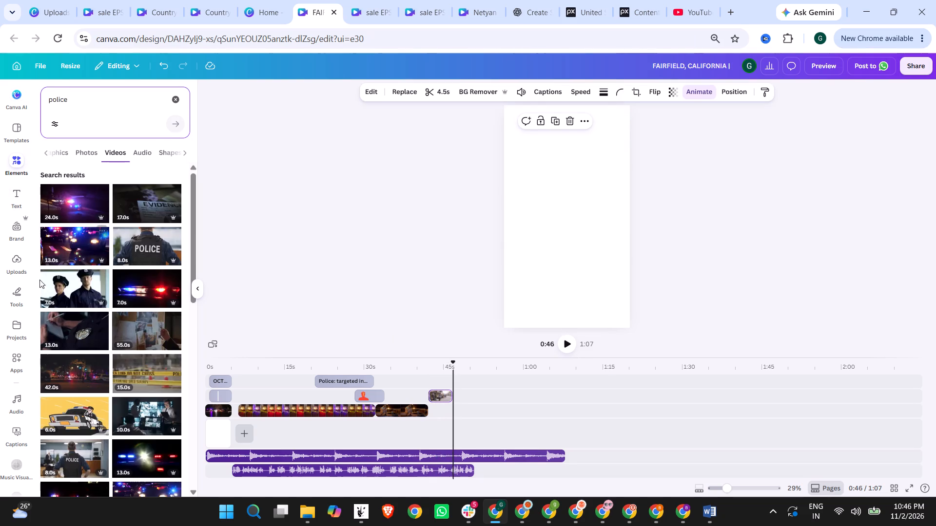
{"action": "scroll", "coordinate": [119, 317], "scroll_direction": "down", "scroll_amount": 3}
{"action": "scroll", "coordinate": [103, 357], "scroll_direction": "down", "scroll_amount": 3}
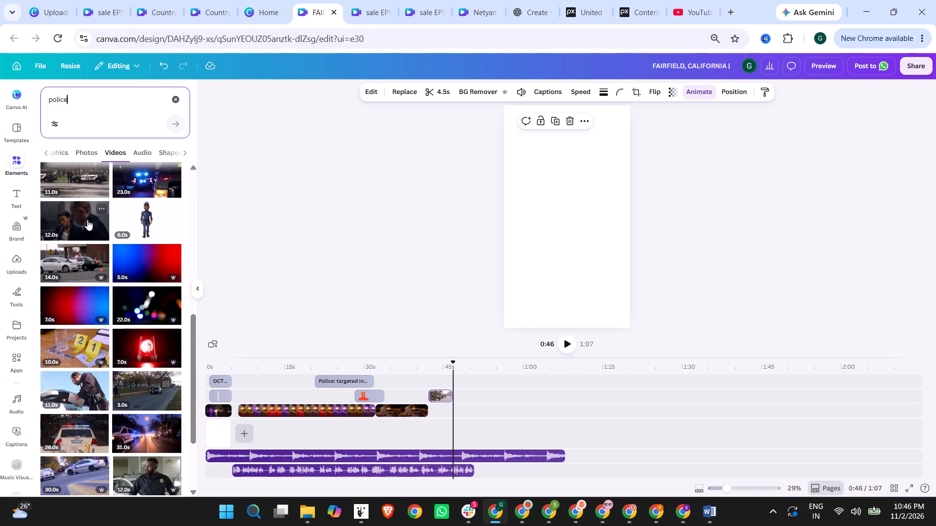
{"action": "scroll", "coordinate": [87, 220], "scroll_direction": "down", "scroll_amount": 1}
{"action": "scroll", "coordinate": [83, 204], "scroll_direction": "up", "scroll_amount": 1}
{"action": "left_click_drag", "start_coordinate": [69, 225], "coordinate": [469, 225]}
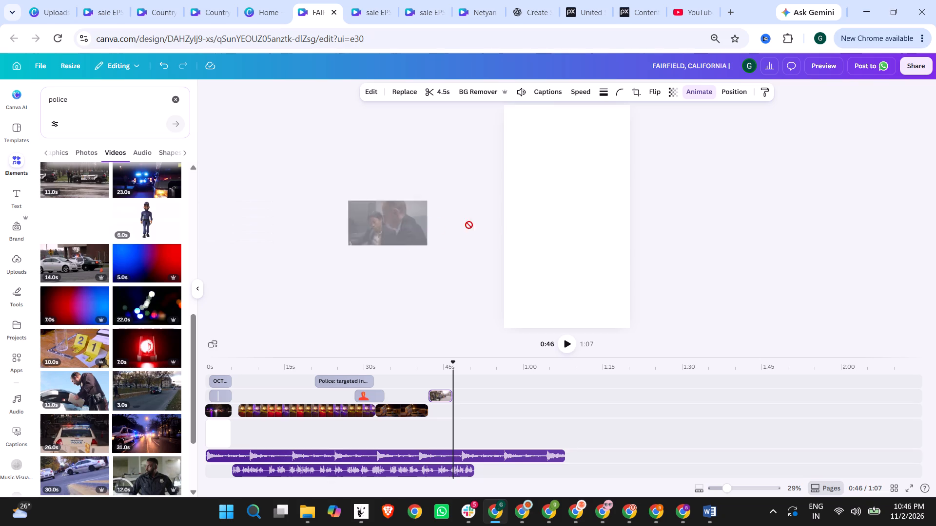
{"action": "left_click_drag", "start_coordinate": [469, 225], "coordinate": [521, 226]}
Enlarge and reposition the suited pair clip to cover the whole vertical page, and play back from 0:46.
{"action": "left_click_drag", "start_coordinate": [593, 262], "coordinate": [727, 374]}
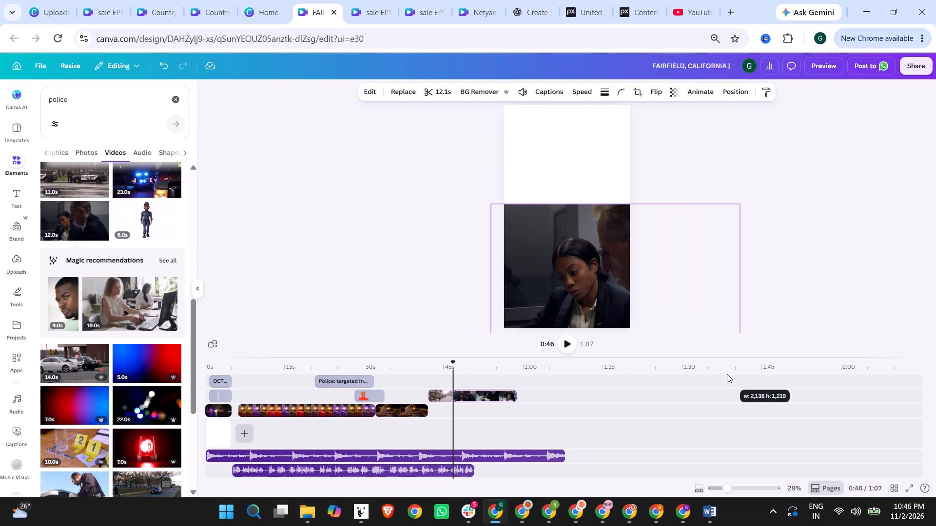
{"action": "left_click_drag", "start_coordinate": [727, 374], "coordinate": [727, 374]}
{"action": "left_click_drag", "start_coordinate": [491, 204], "coordinate": [333, 67]}
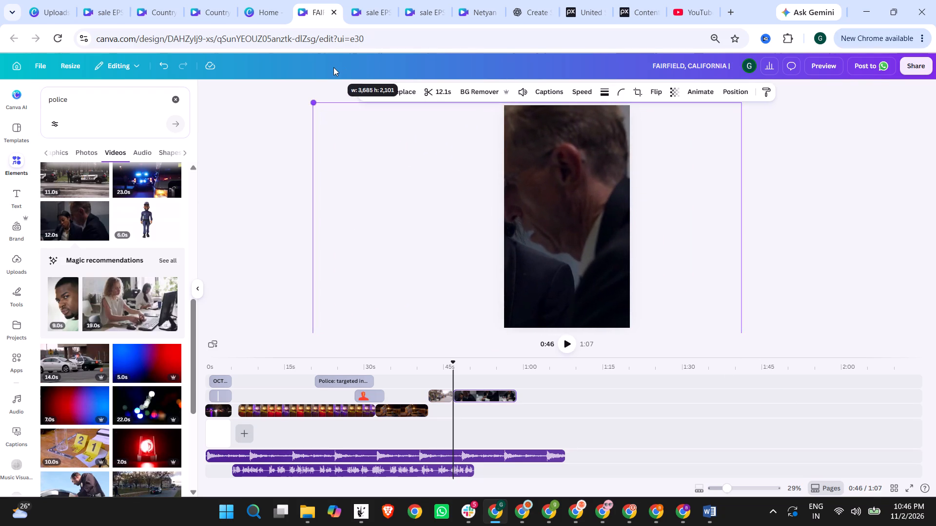
{"action": "left_click_drag", "start_coordinate": [333, 67], "coordinate": [450, 125]}
{"action": "left_click_drag", "start_coordinate": [543, 207], "coordinate": [543, 207]}
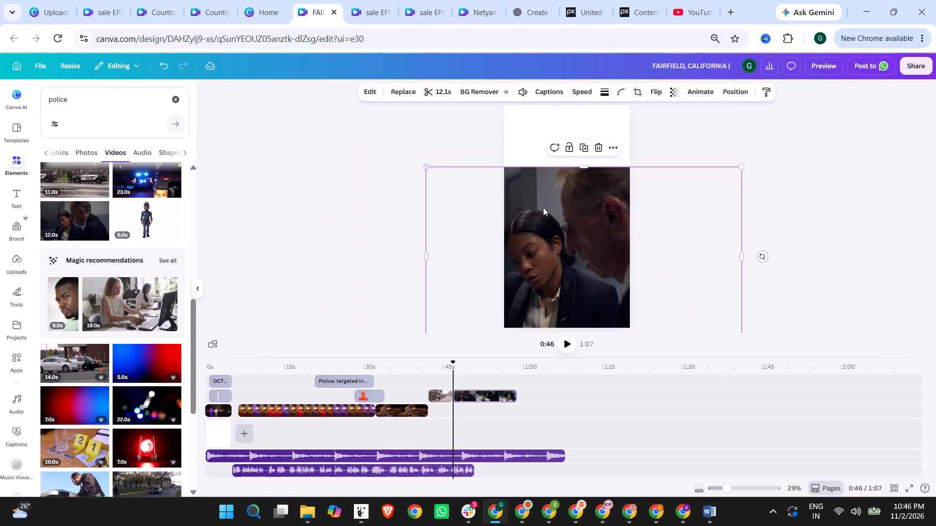
{"action": "left_click_drag", "start_coordinate": [543, 207], "coordinate": [507, 146]}
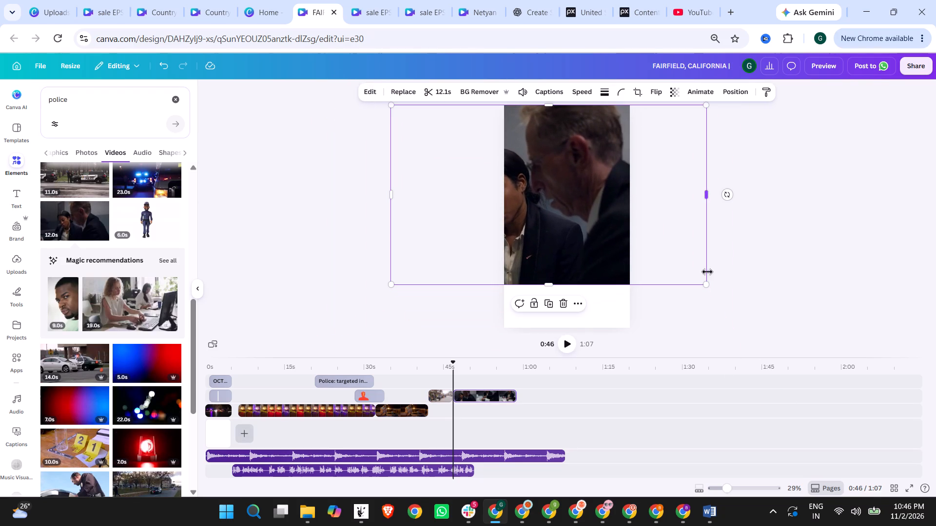
{"action": "left_click_drag", "start_coordinate": [710, 284], "coordinate": [780, 354]}
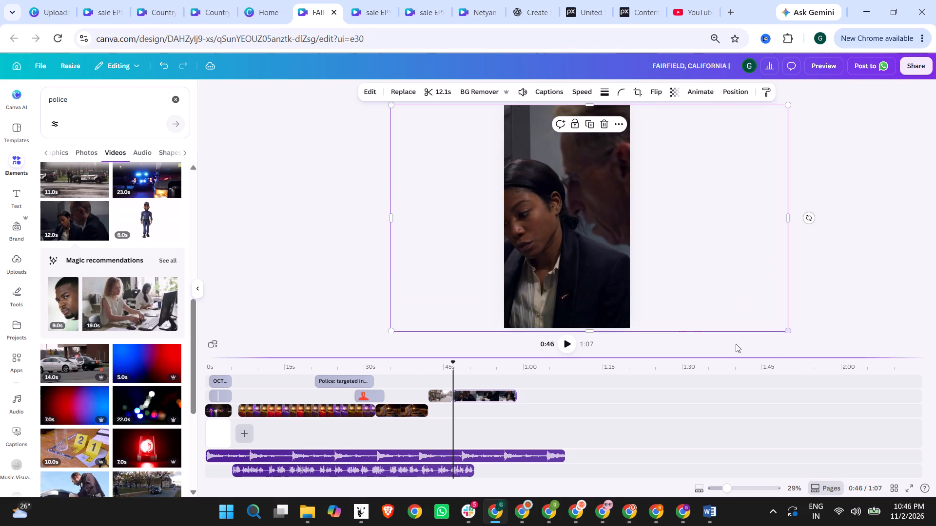
{"action": "left_click", "coordinate": [571, 346]}
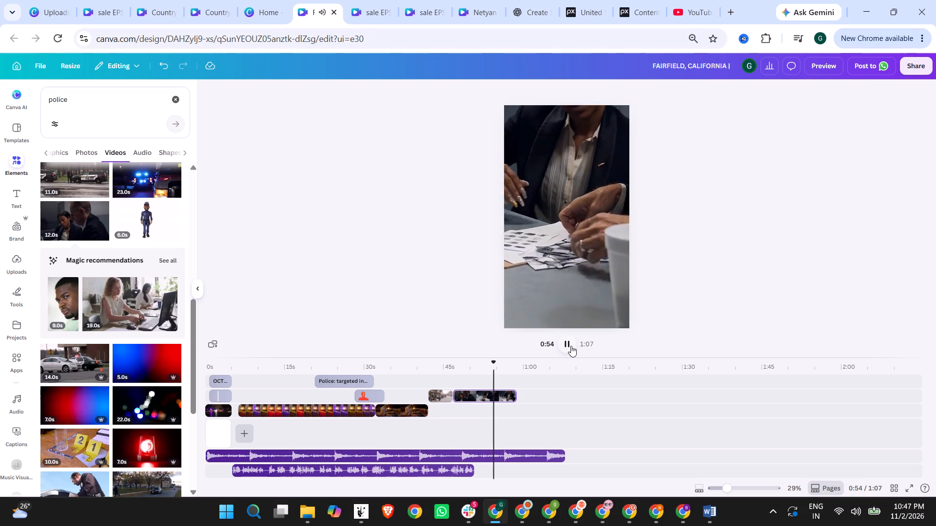
Delete the street queue clip, shift the suited pair clip earlier into its place, and play back from 0:33.
{"action": "left_click", "coordinate": [433, 394]}
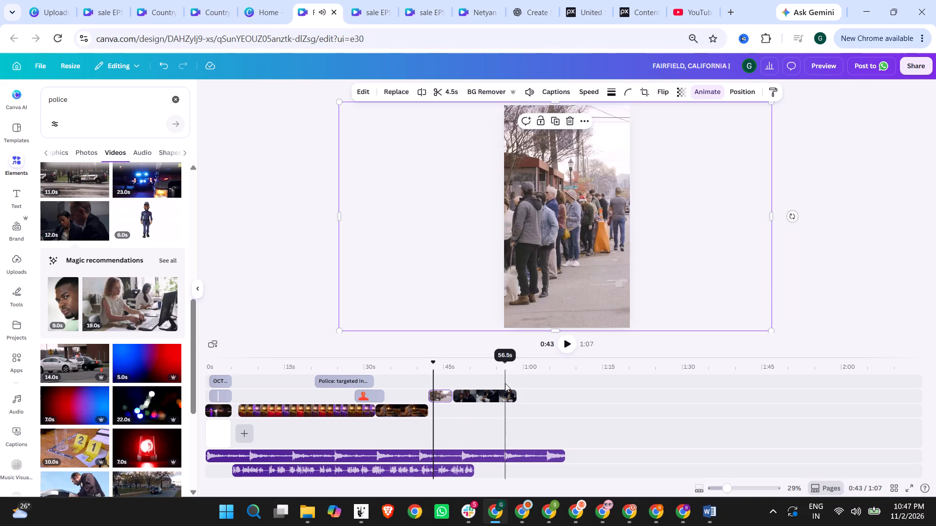
{"action": "key", "text": "Delete"}
{"action": "left_click_drag", "start_coordinate": [470, 397], "coordinate": [436, 394]}
{"action": "left_click", "coordinate": [381, 363]}
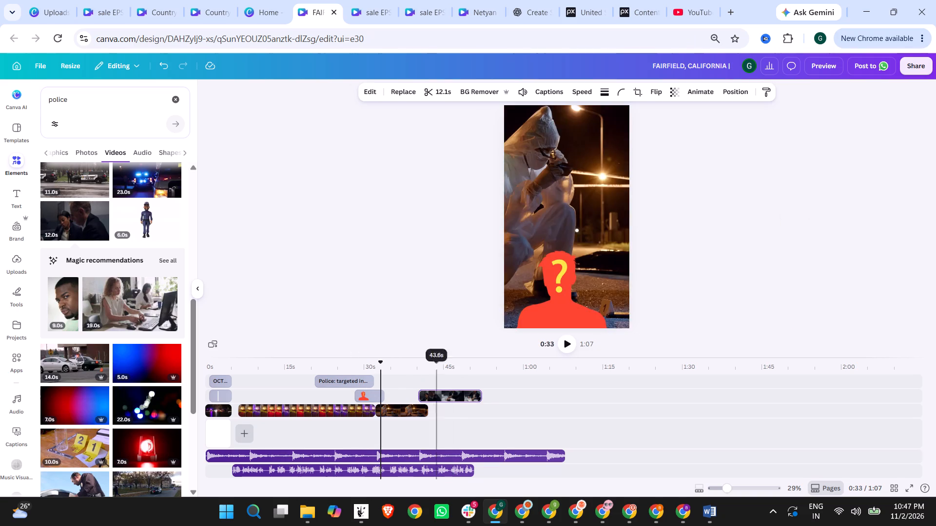
{"action": "left_click", "coordinate": [562, 342]}
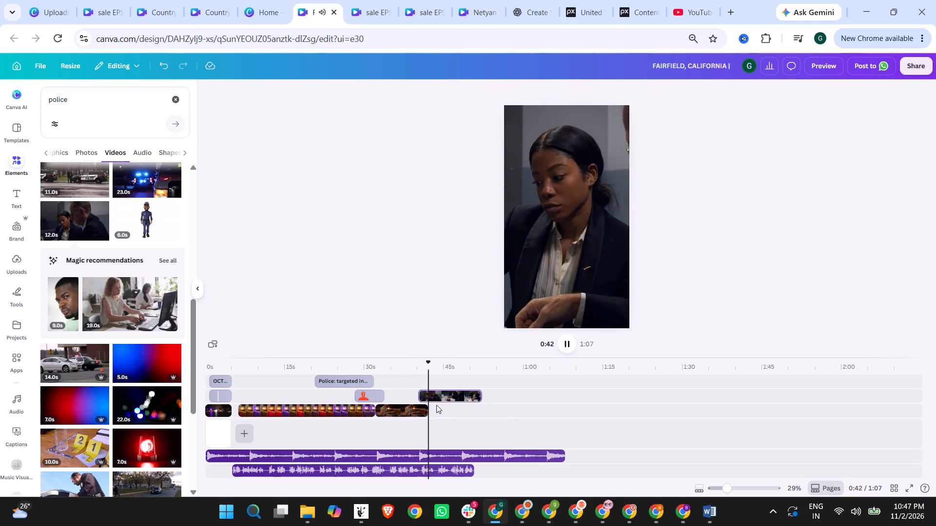
Trim the suited pair clip to 10.1 s, start it at the end of the investigation clip, and play back from 0:40.
{"action": "left_click_drag", "start_coordinate": [420, 393], "coordinate": [426, 393]}
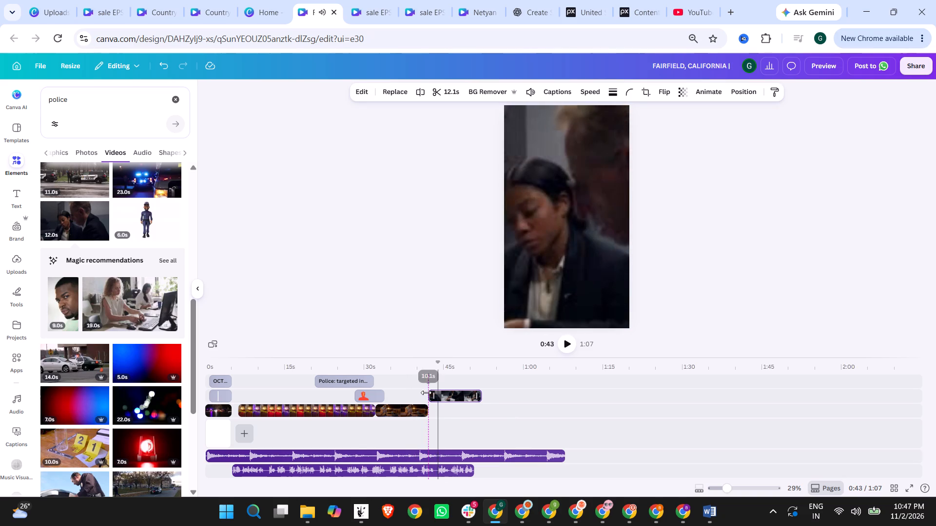
{"action": "left_click_drag", "start_coordinate": [426, 393], "coordinate": [427, 393]}
{"action": "left_click_drag", "start_coordinate": [452, 393], "coordinate": [445, 393]}
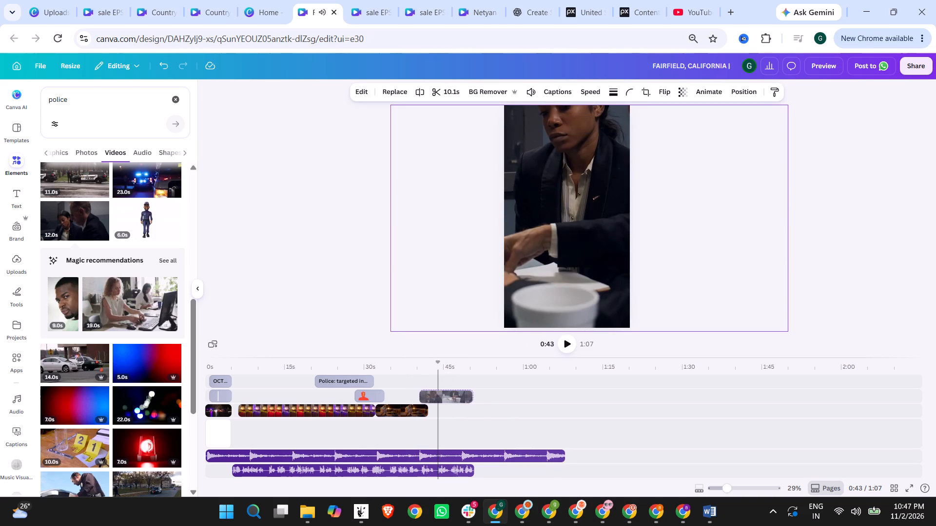
{"action": "left_click_drag", "start_coordinate": [445, 393], "coordinate": [450, 391]}
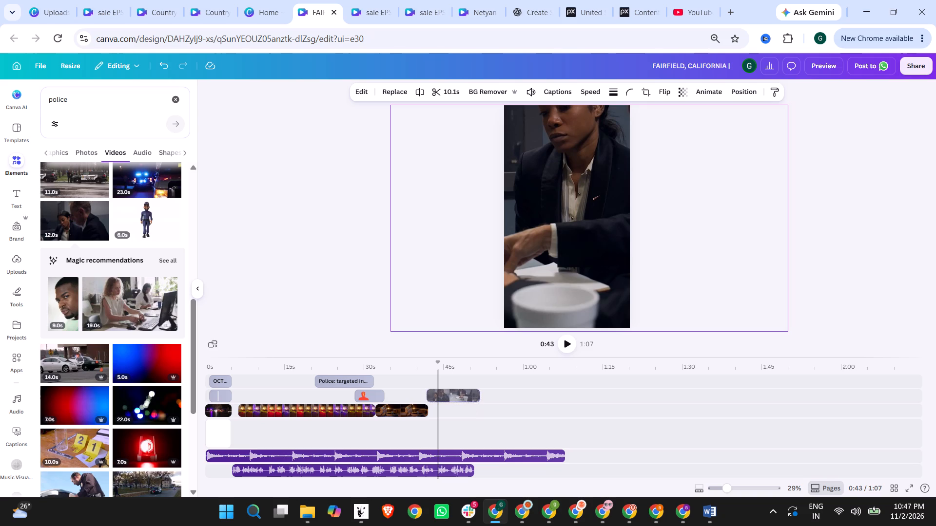
{"action": "left_click_drag", "start_coordinate": [450, 391], "coordinate": [446, 390]}
{"action": "left_click", "coordinate": [447, 393]}
{"action": "left_click_drag", "start_coordinate": [448, 393], "coordinate": [452, 394]}
{"action": "left_click", "coordinate": [418, 370]}
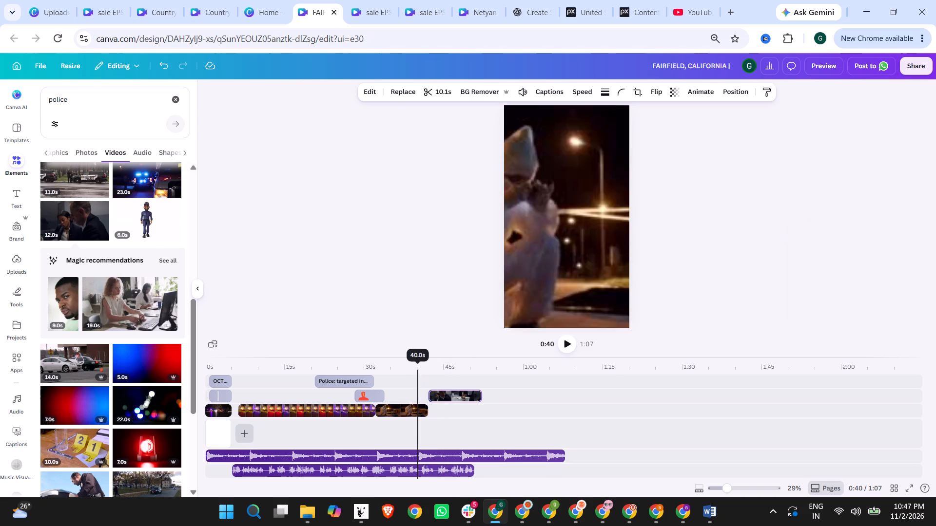
{"action": "left_click", "coordinate": [566, 346]}
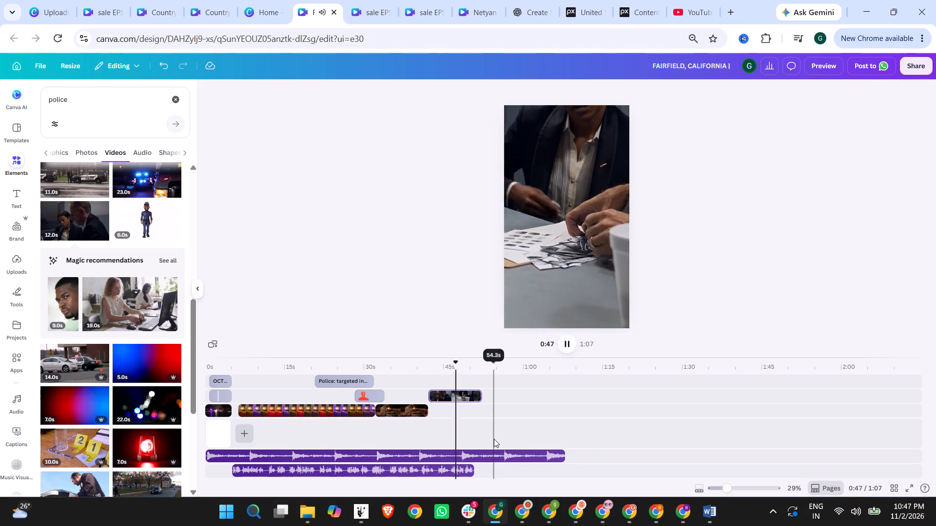
Set the suited pair clip's speed to 1.5 and play back from shortly before it.
{"action": "double_click", "coordinate": [445, 394]}
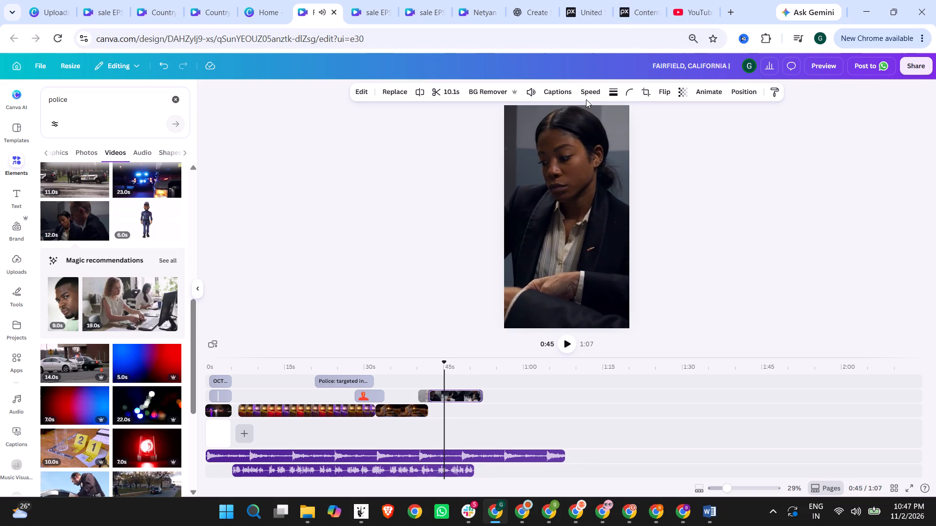
{"action": "left_click", "coordinate": [586, 94]}
{"action": "left_click_drag", "start_coordinate": [573, 131], "coordinate": [592, 131]}
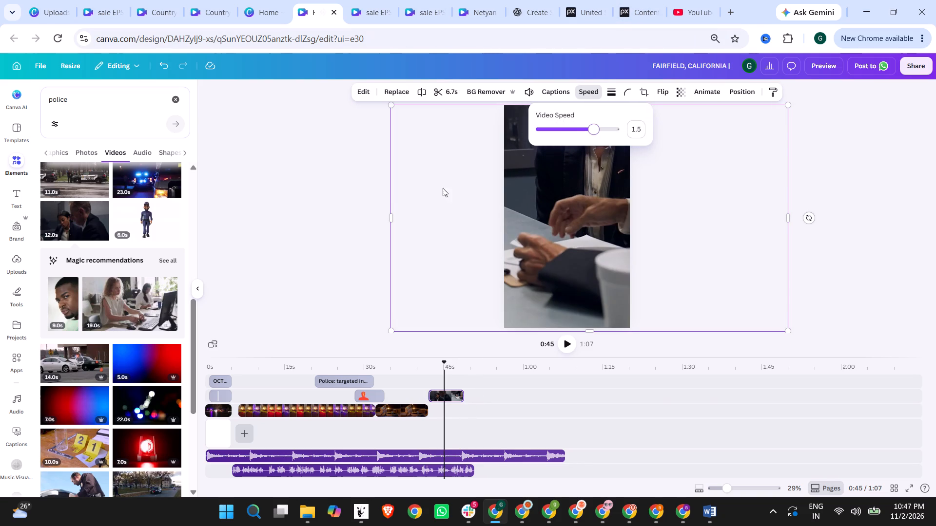
{"action": "left_click", "coordinate": [357, 199]}
{"action": "left_click", "coordinate": [406, 365]}
{"action": "left_click", "coordinate": [565, 340]}
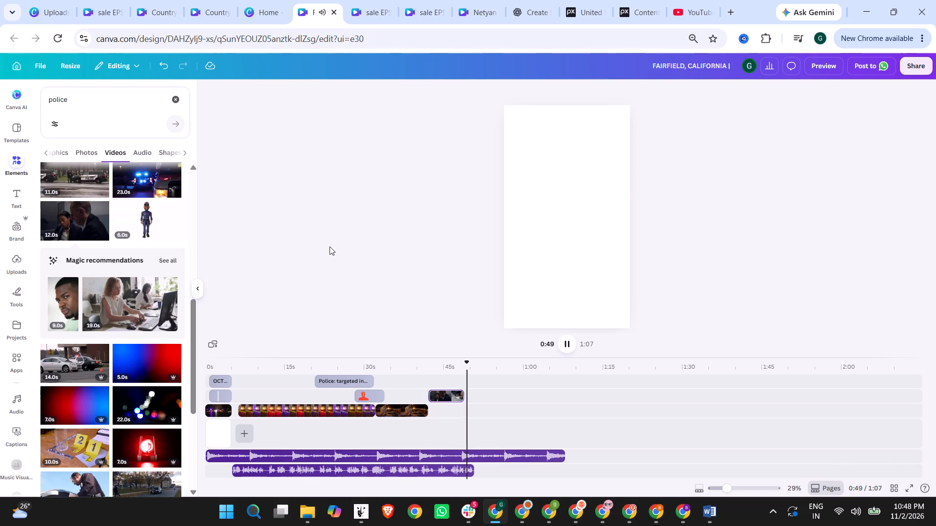
Trim the Tension Suspense music track to 50.7 s so it ends with the voice-over.
{"action": "left_click", "coordinate": [534, 452]}
{"action": "left_click_drag", "start_coordinate": [565, 455], "coordinate": [491, 455]}
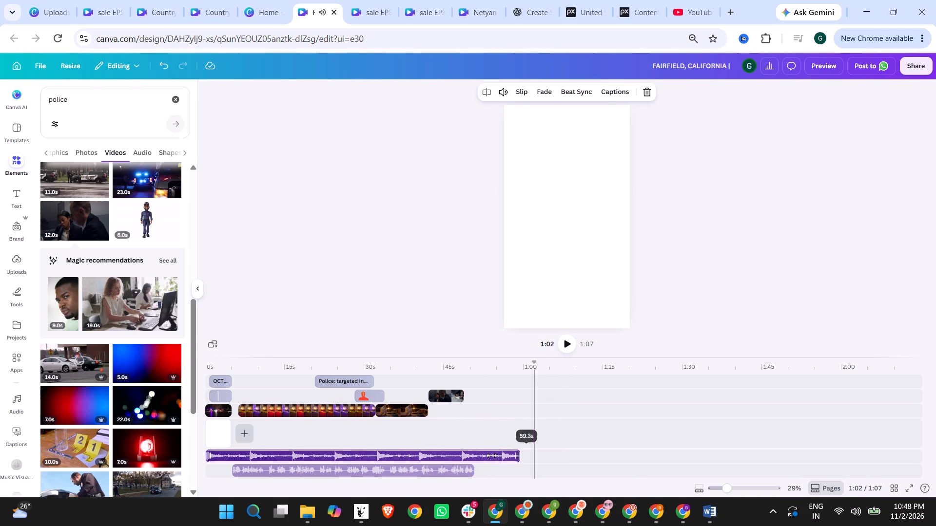
{"action": "left_click_drag", "start_coordinate": [491, 455], "coordinate": [474, 457]}
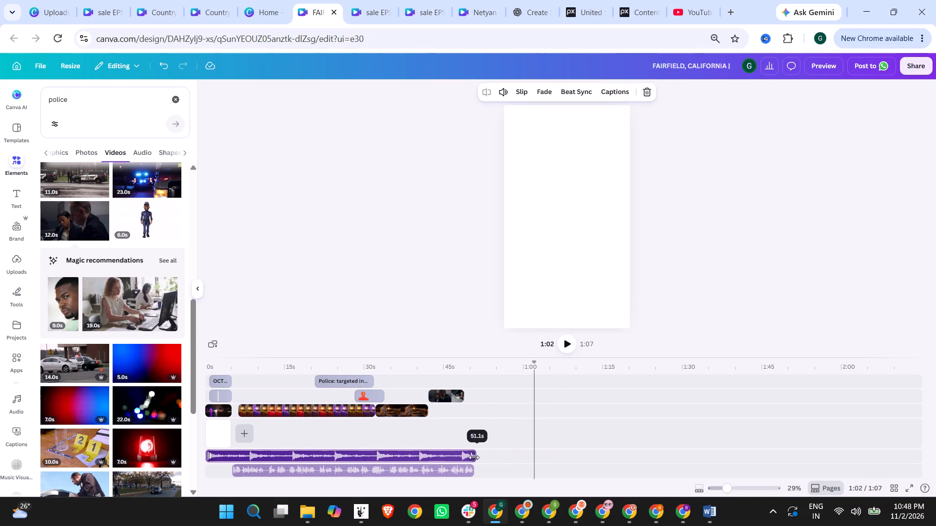
{"action": "left_click_drag", "start_coordinate": [474, 457], "coordinate": [474, 457]}
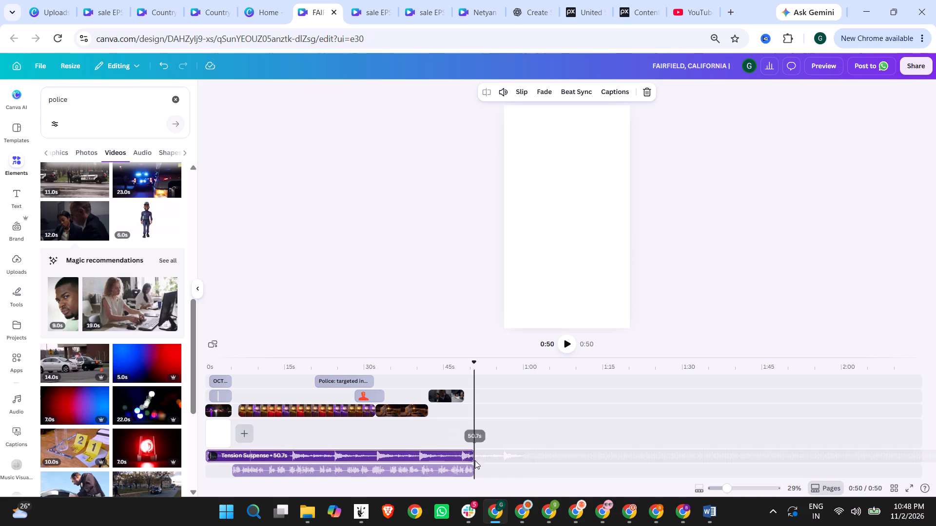
Split the Tension Suspense track at 0:05, where the voice-over starts, and set the second part's volume to 27.
{"action": "left_click", "coordinate": [233, 453]}
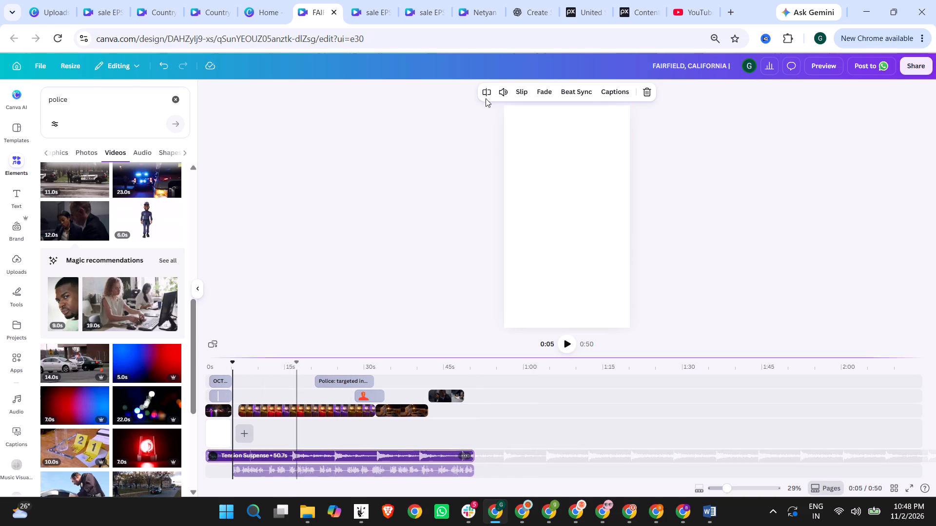
{"action": "left_click", "coordinate": [484, 90]}
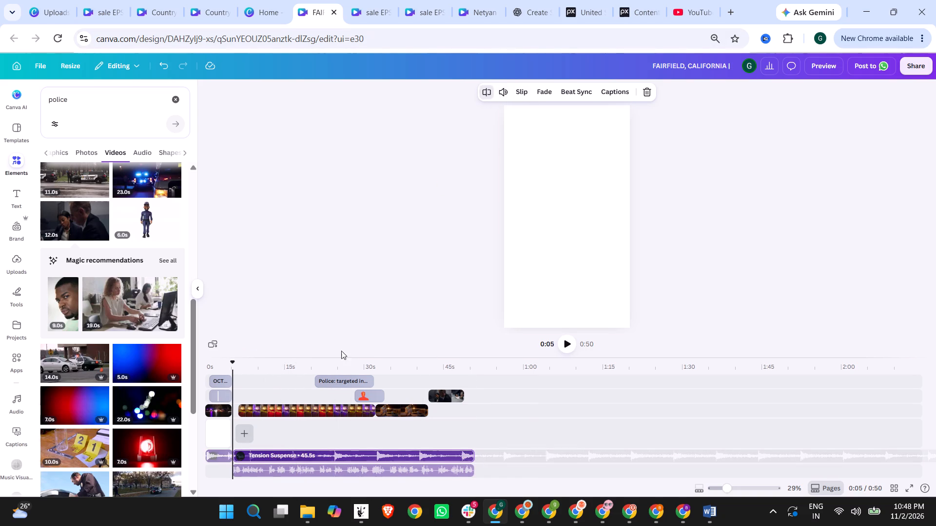
{"action": "left_click", "coordinate": [271, 452]}
{"action": "right_click", "coordinate": [271, 452]}
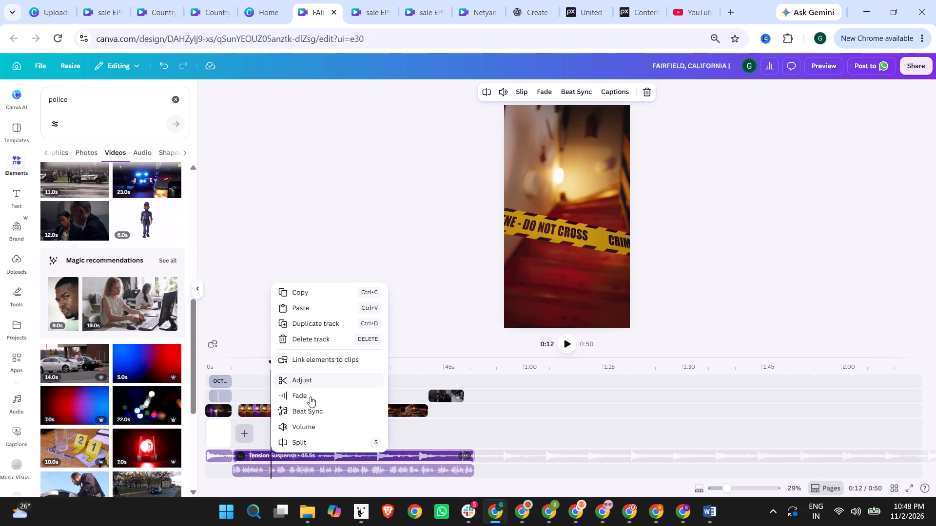
{"action": "left_click", "coordinate": [310, 427]}
{"action": "left_click_drag", "start_coordinate": [514, 118], "coordinate": [507, 122]}
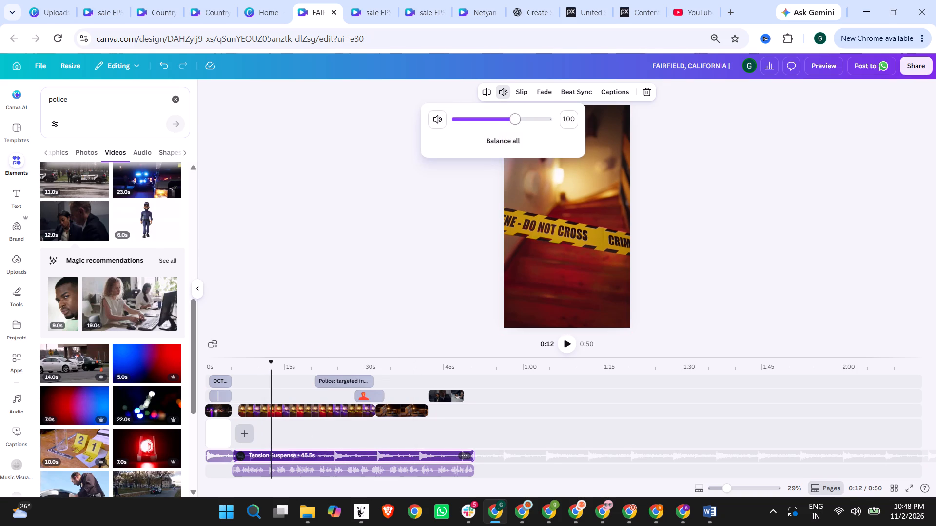
{"action": "left_click_drag", "start_coordinate": [507, 122], "coordinate": [488, 124]}
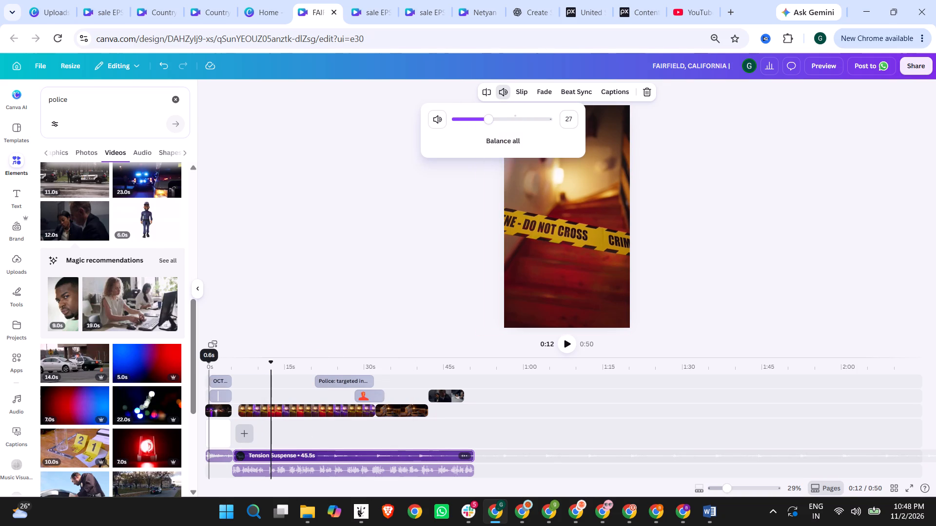
Copy the WSW logo and its red background from the end of the sale EPSTIEN FILES design into the Fairfield design at 0:50.
{"action": "left_click", "coordinate": [271, 0]}
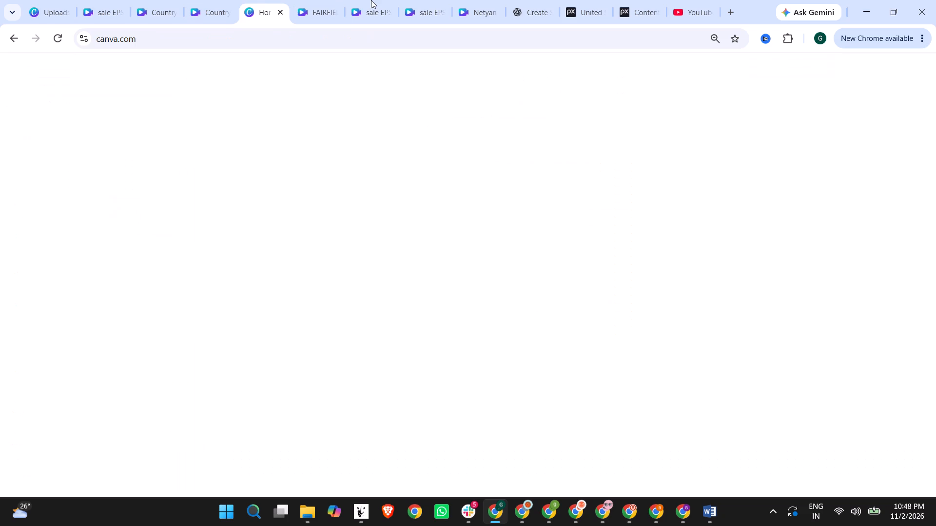
{"action": "left_click", "coordinate": [371, 0]}
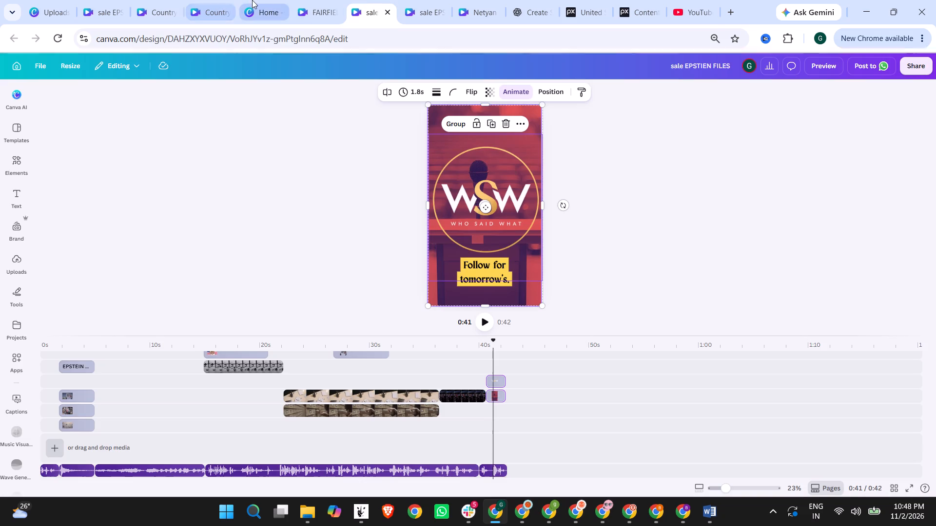
{"action": "left_click", "coordinate": [500, 381]}
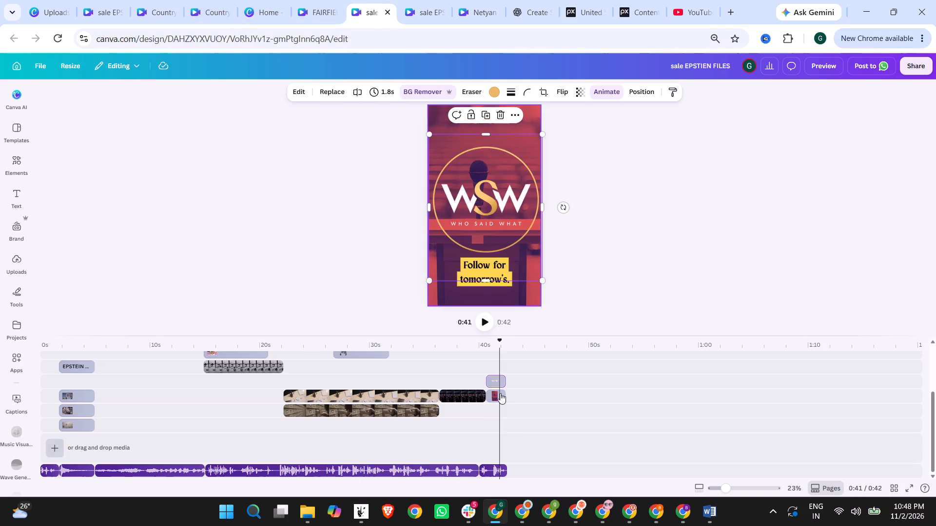
{"action": "left_click", "coordinate": [500, 393], "text": "ctrl"}
{"action": "key", "text": "ctrl+c"}
{"action": "left_click", "coordinate": [313, 0]}
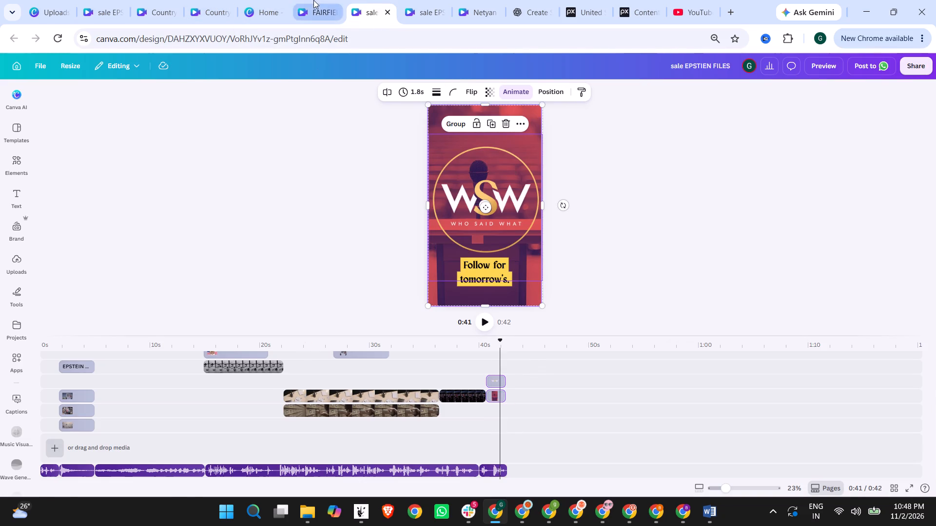
{"action": "left_click", "coordinate": [260, 0]}
{"action": "left_click", "coordinate": [307, 0]}
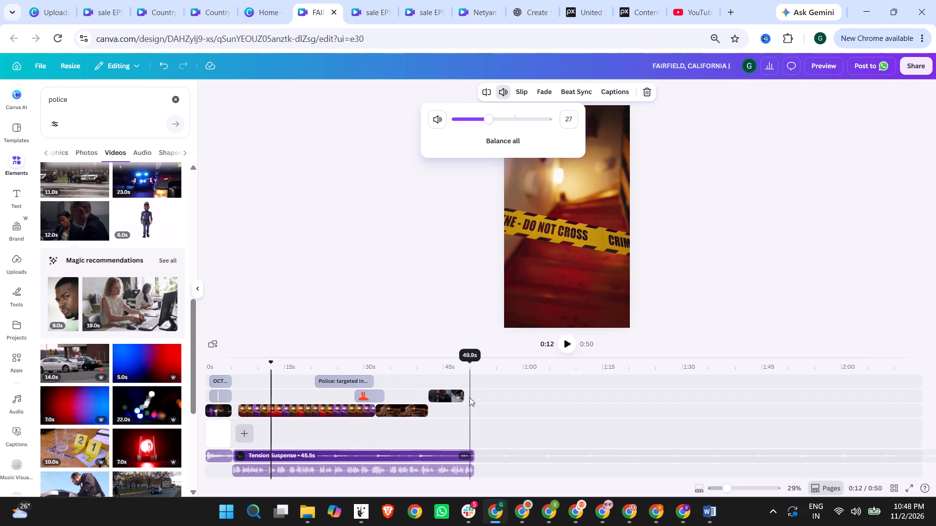
{"action": "left_click", "coordinate": [484, 394]}
{"action": "key", "text": "ctrl+v"}
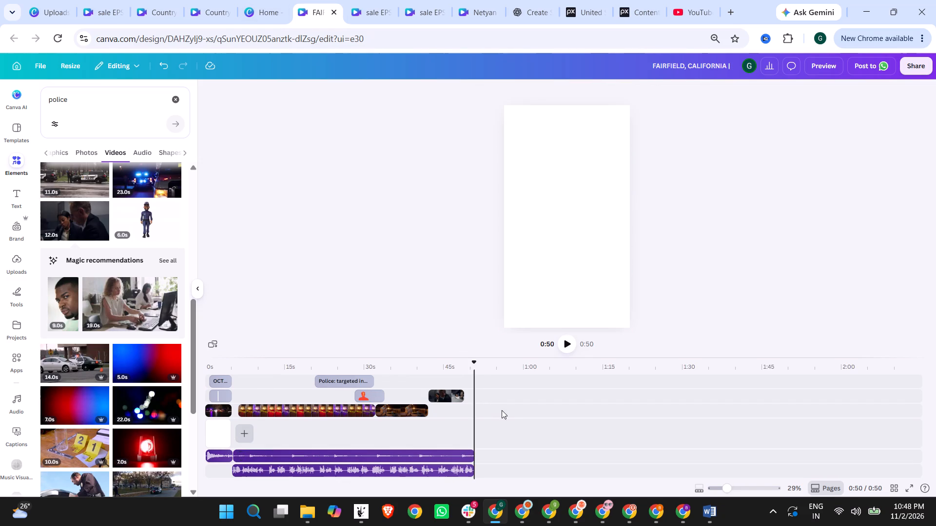
Move the pasted WSW logo and red background together so they start right at the end of the suited pair clip.
{"action": "left_click_drag", "start_coordinate": [481, 382], "coordinate": [479, 405]}
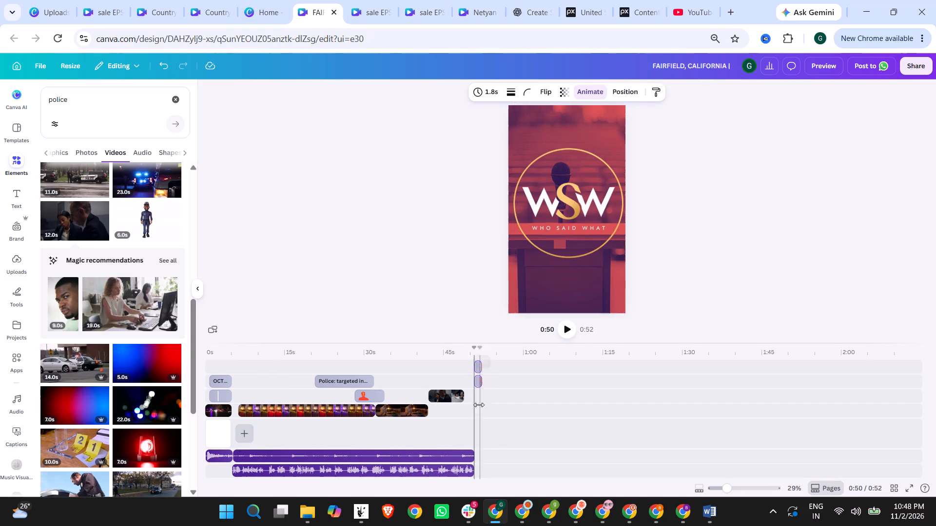
{"action": "left_click_drag", "start_coordinate": [479, 405], "coordinate": [475, 414]}
{"action": "key", "text": "ctrl+z"}
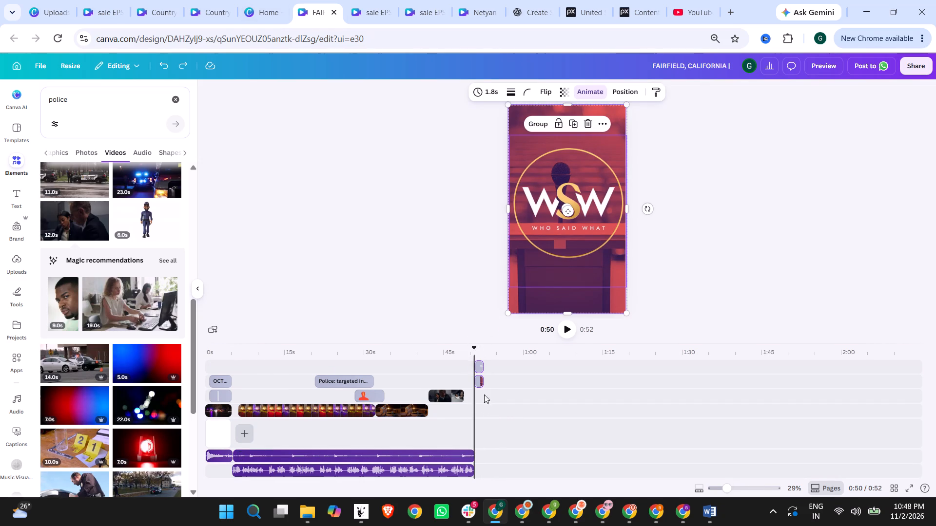
{"action": "left_click_drag", "start_coordinate": [479, 381], "coordinate": [469, 410]}
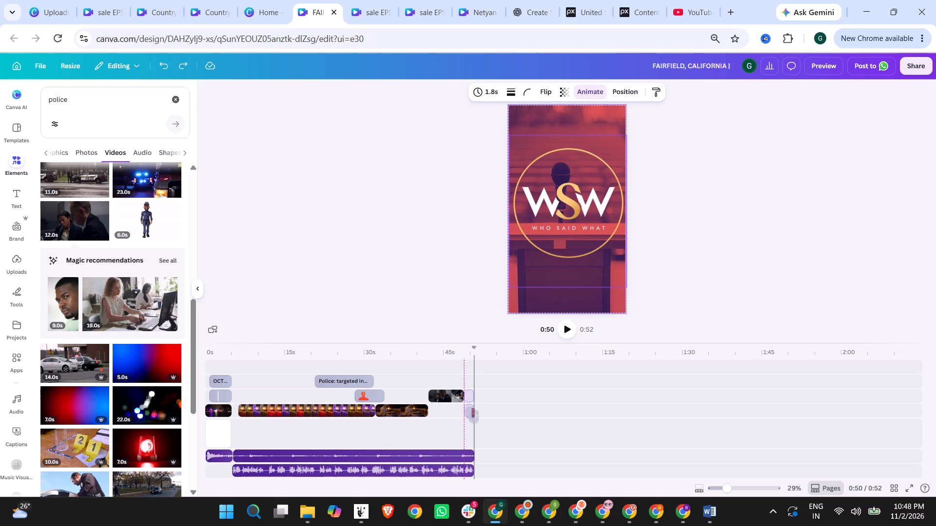
{"action": "left_click_drag", "start_coordinate": [469, 410], "coordinate": [469, 409]}
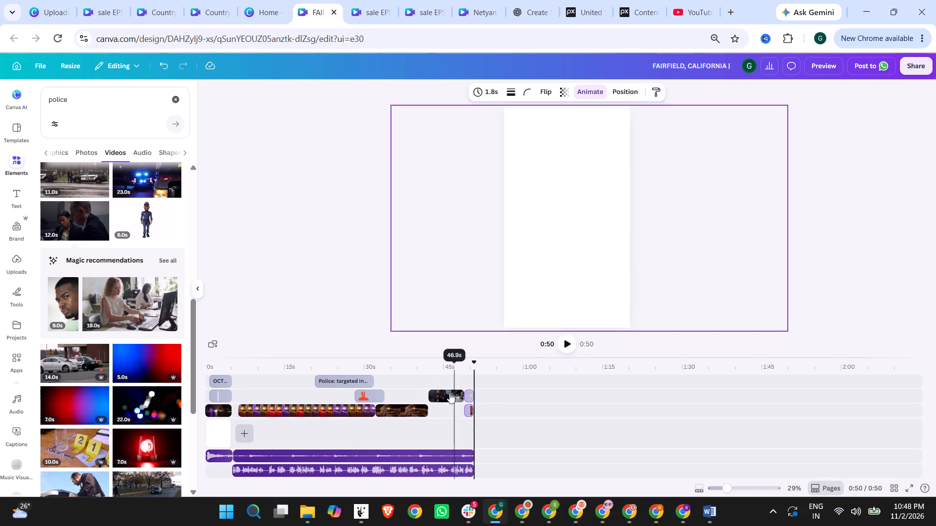
Check the Fairfield video in the full preview, then return to the timeline.
{"action": "left_click", "coordinate": [813, 69]}
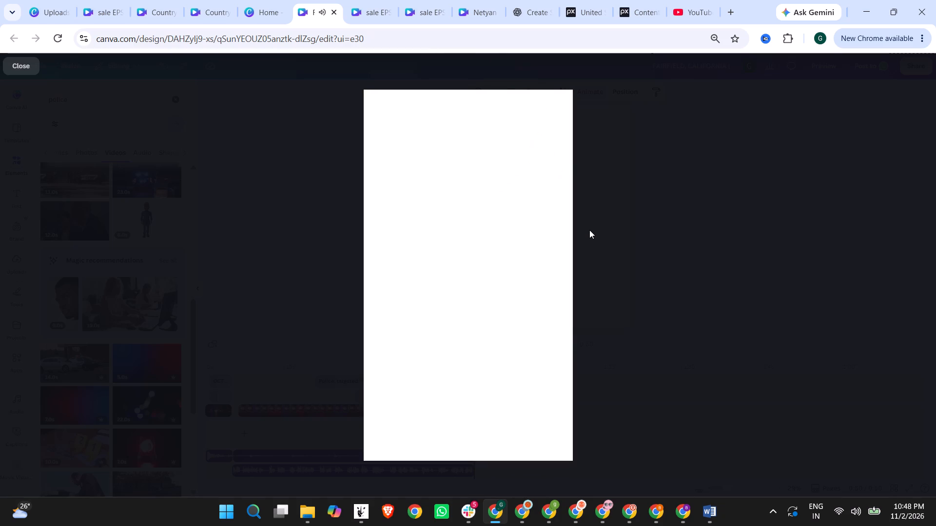
{"action": "left_click", "coordinate": [639, 227]}
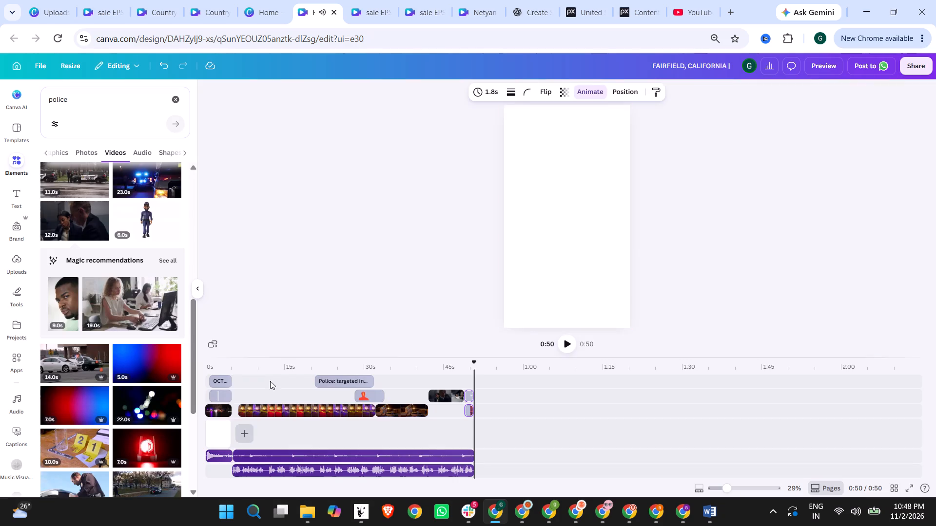
{"action": "scroll", "coordinate": [323, 430], "scroll_direction": "up", "scroll_amount": 6}
{"action": "scroll", "coordinate": [314, 418], "scroll_direction": "down", "scroll_amount": 1}
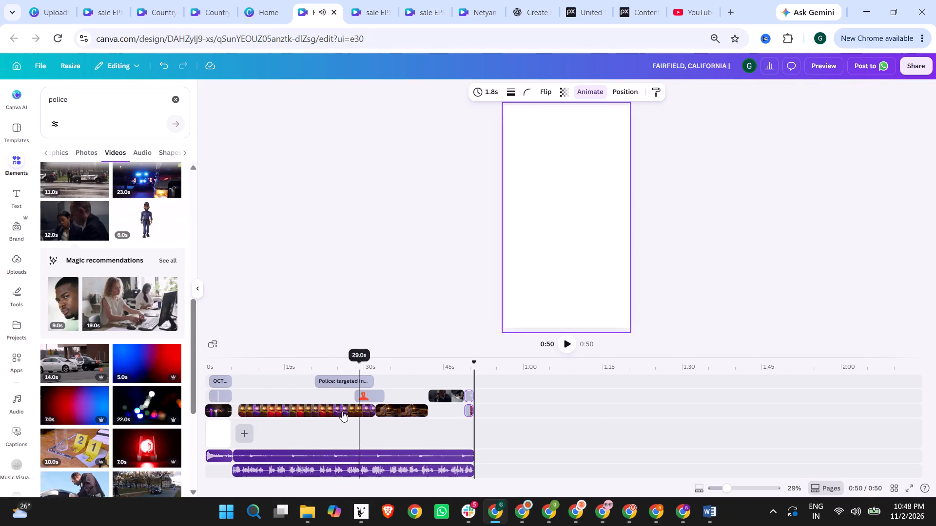
Shift the crime-scene tape clip earlier so it starts right where the opening police-lights clip ends, and try to lengthen its end.
{"action": "left_click", "coordinate": [270, 411]}
{"action": "left_click_drag", "start_coordinate": [241, 407], "coordinate": [232, 407]}
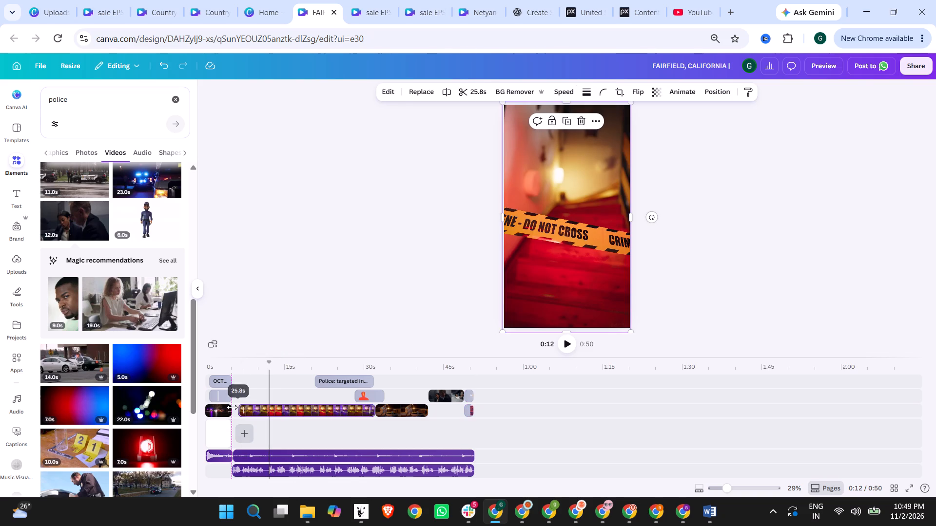
{"action": "left_click_drag", "start_coordinate": [232, 407], "coordinate": [232, 407]}
{"action": "left_click_drag", "start_coordinate": [289, 409], "coordinate": [284, 409]}
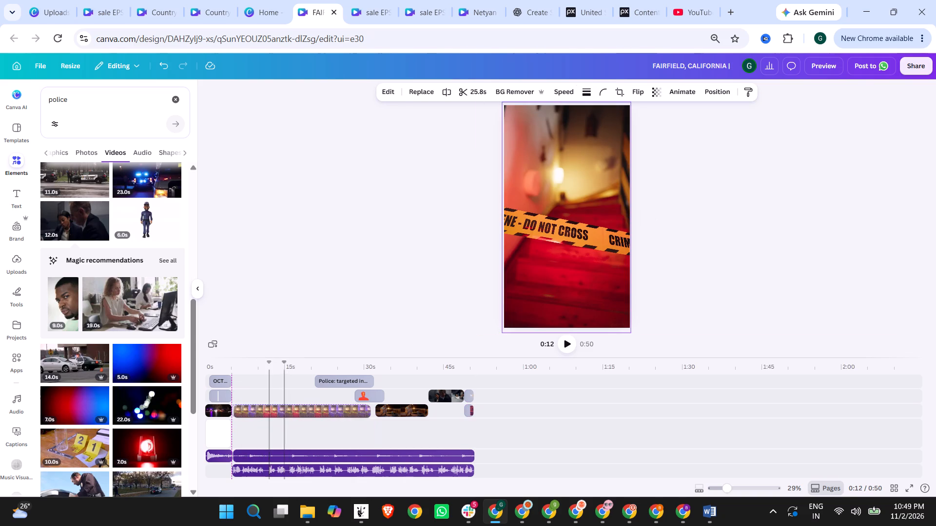
{"action": "left_click_drag", "start_coordinate": [284, 409], "coordinate": [284, 409]}
{"action": "left_click_drag", "start_coordinate": [367, 407], "coordinate": [373, 407]}
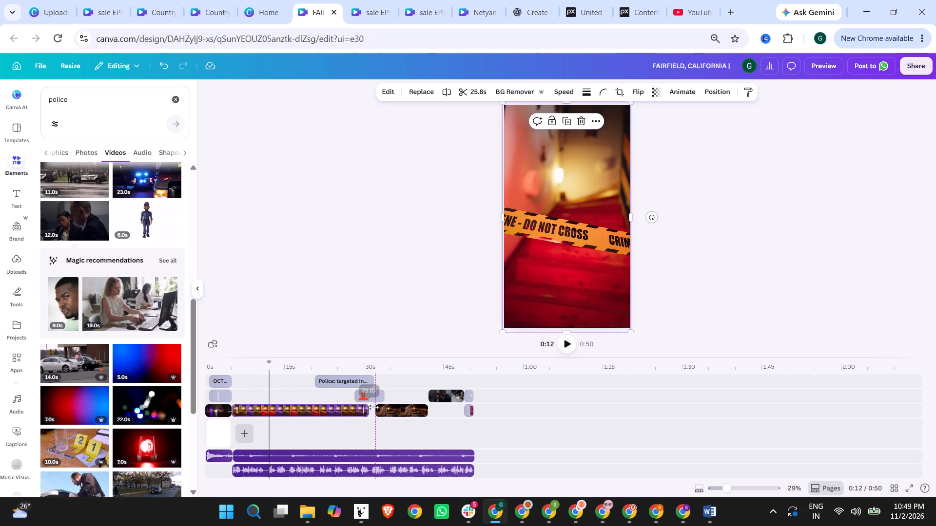
{"action": "left_click_drag", "start_coordinate": [373, 407], "coordinate": [375, 407]}
Move the investigation clip directly behind the tape clip and extend the suited pair clip's start back to meet it, making it 7.9 s.
{"action": "left_click_drag", "start_coordinate": [391, 413], "coordinate": [385, 413]}
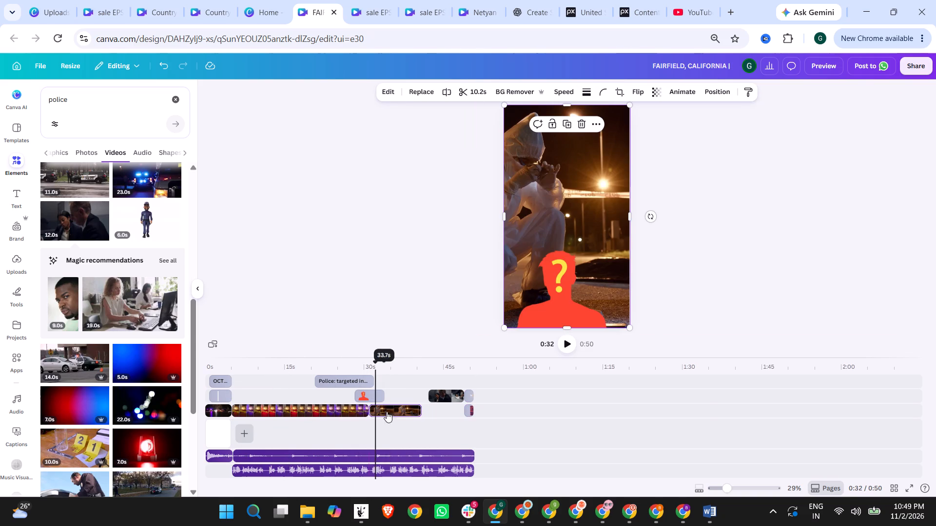
{"action": "left_click_drag", "start_coordinate": [419, 407], "coordinate": [426, 407]}
{"action": "left_click", "coordinate": [434, 397]}
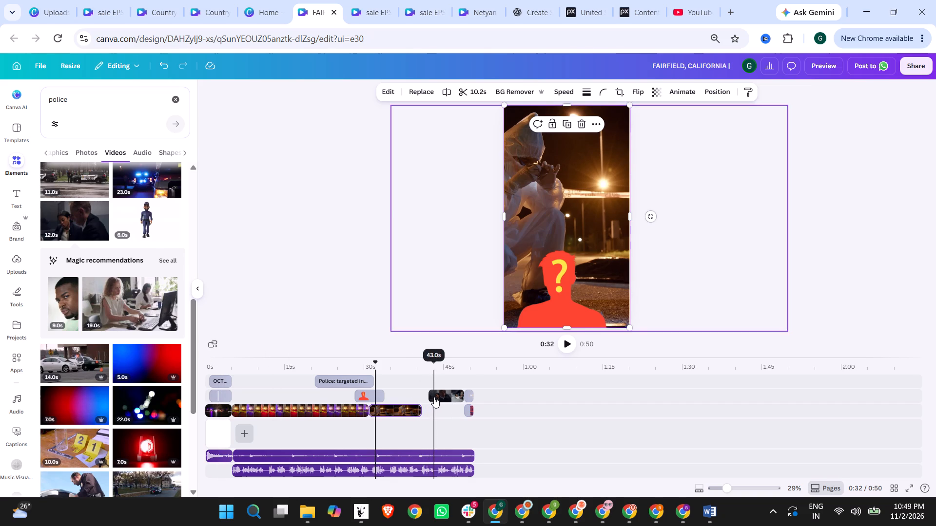
{"action": "left_click_drag", "start_coordinate": [429, 395], "coordinate": [423, 395]}
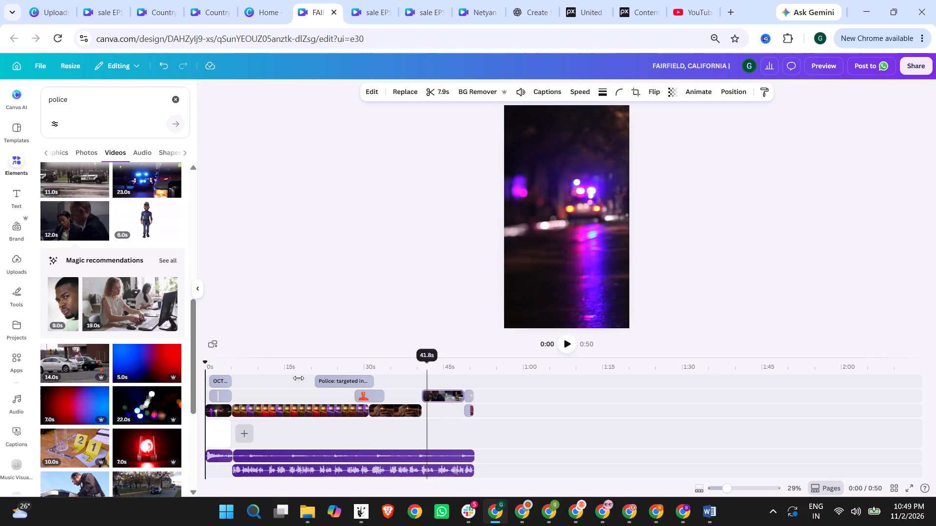
Preview the Fairfield video from the beginning.
{"action": "left_click", "coordinate": [807, 61]}
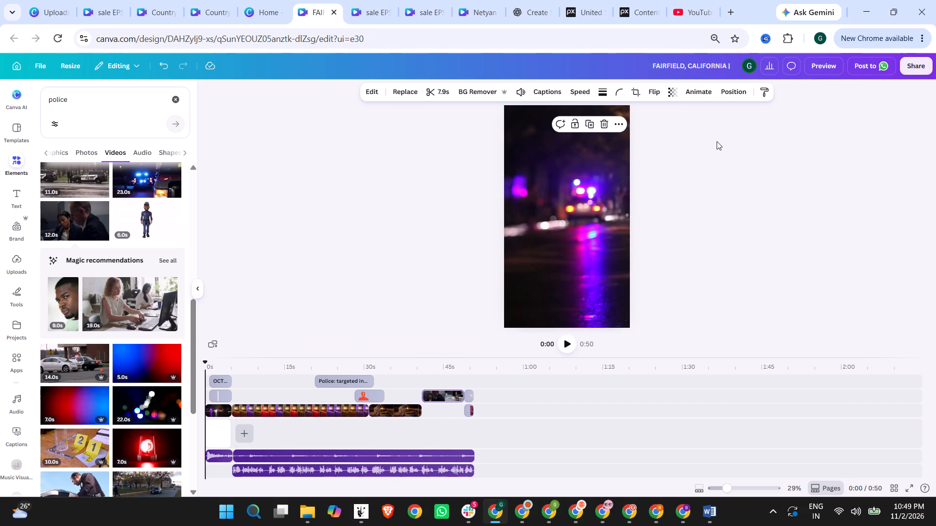
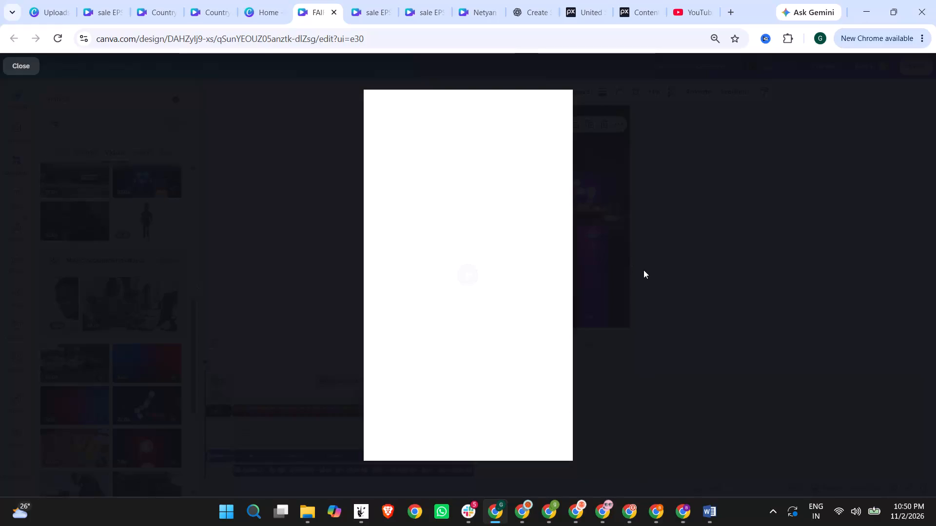
Close the full preview of the Fairfield video and return to the timeline.
{"action": "left_click", "coordinate": [302, 260]}
{"action": "left_click", "coordinate": [302, 260]}
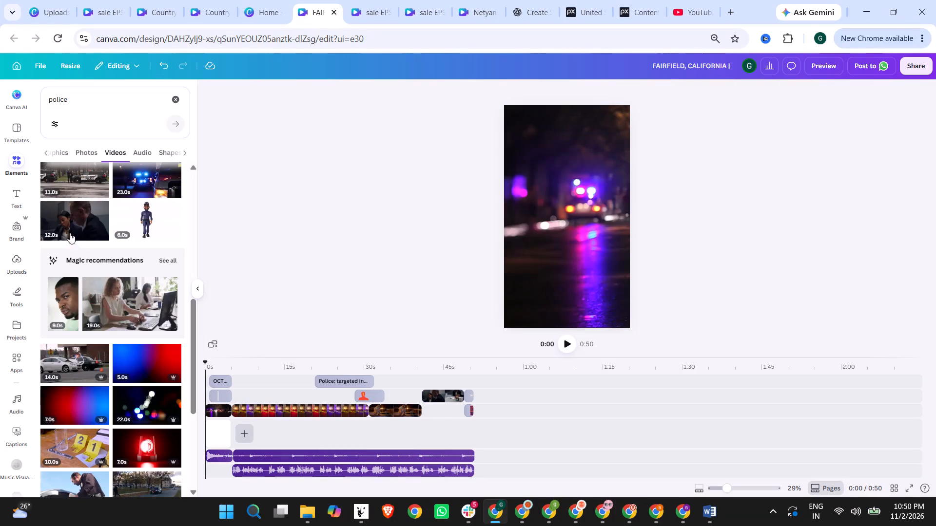
Generate captions in the Field Note style for all suitable clips in the Fairfield video.
{"action": "left_click", "coordinate": [8, 190]}
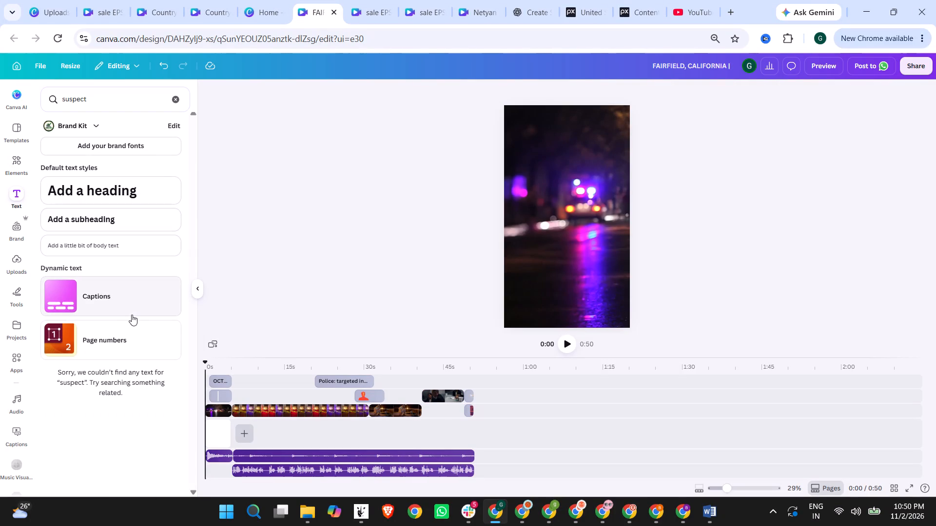
{"action": "left_click", "coordinate": [134, 294]}
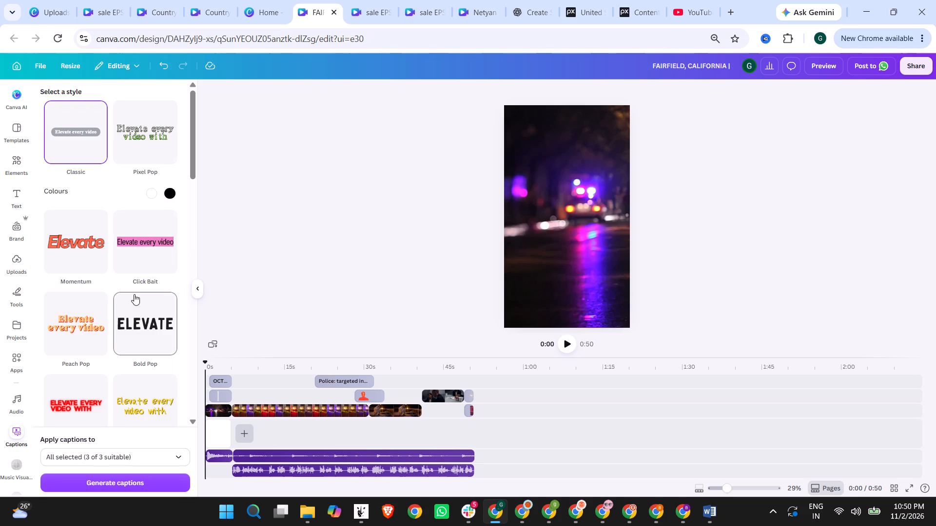
{"action": "scroll", "coordinate": [134, 294], "scroll_direction": "down", "scroll_amount": 5}
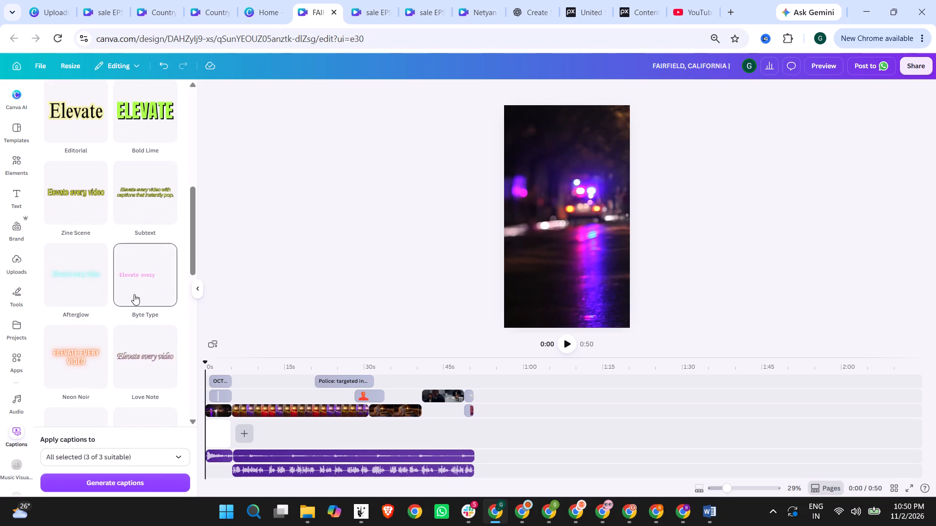
{"action": "scroll", "coordinate": [134, 294], "scroll_direction": "down", "scroll_amount": 4}
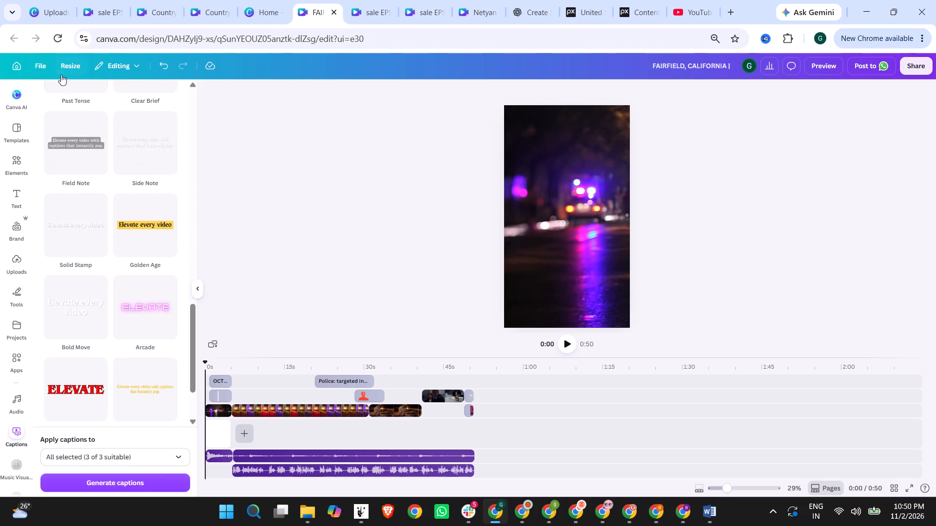
{"action": "left_click", "coordinate": [86, 138]}
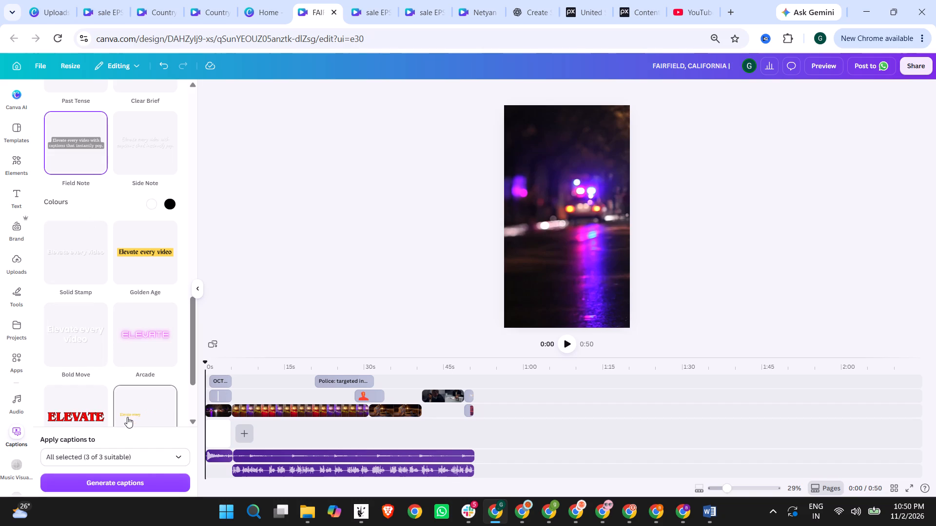
{"action": "scroll", "coordinate": [127, 417], "scroll_direction": "down", "scroll_amount": 2}
{"action": "left_click", "coordinate": [128, 482]}
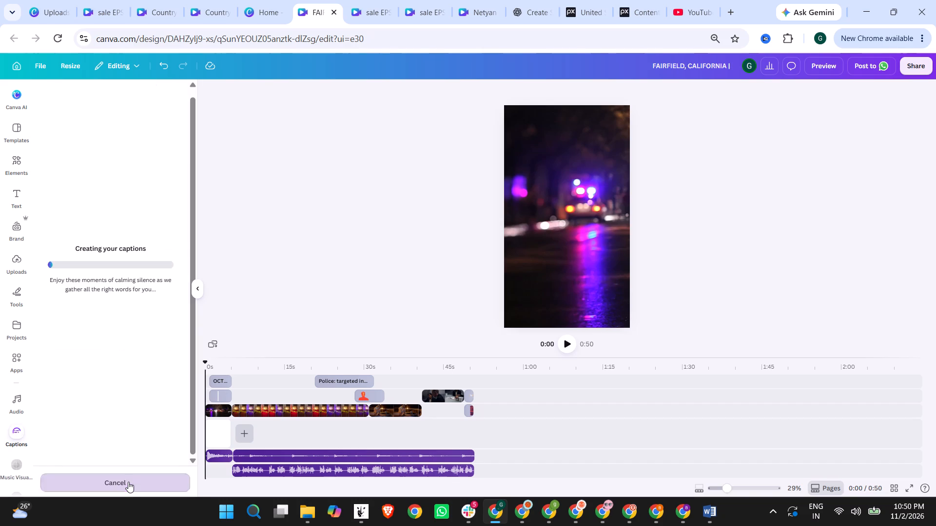
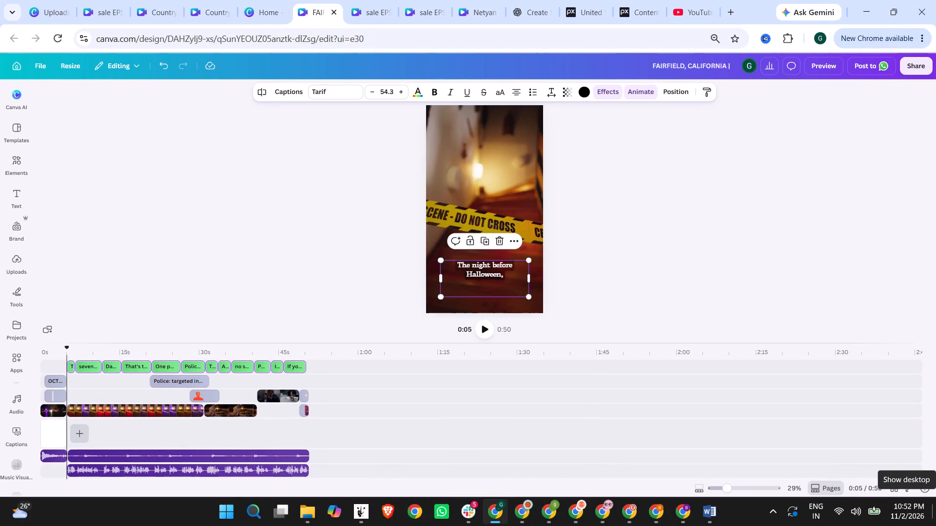
{"action": "left_click", "coordinate": [520, 507]}
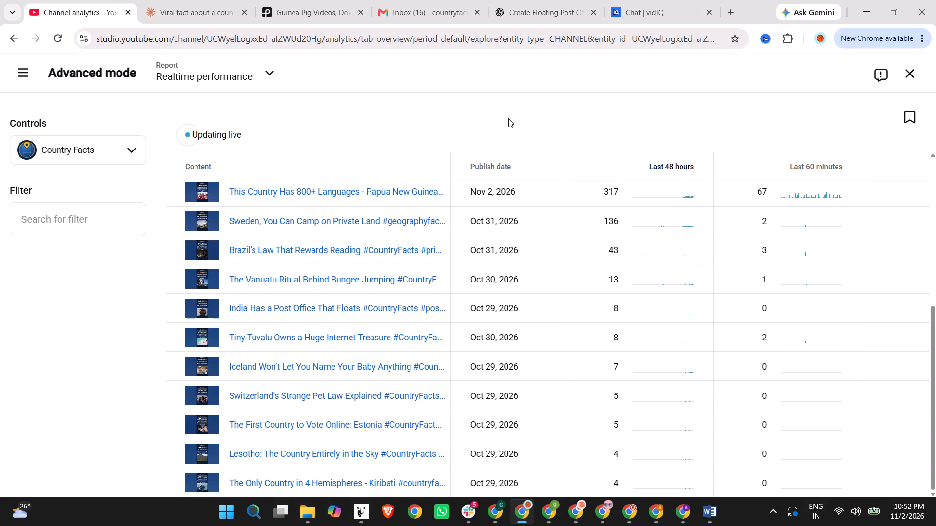
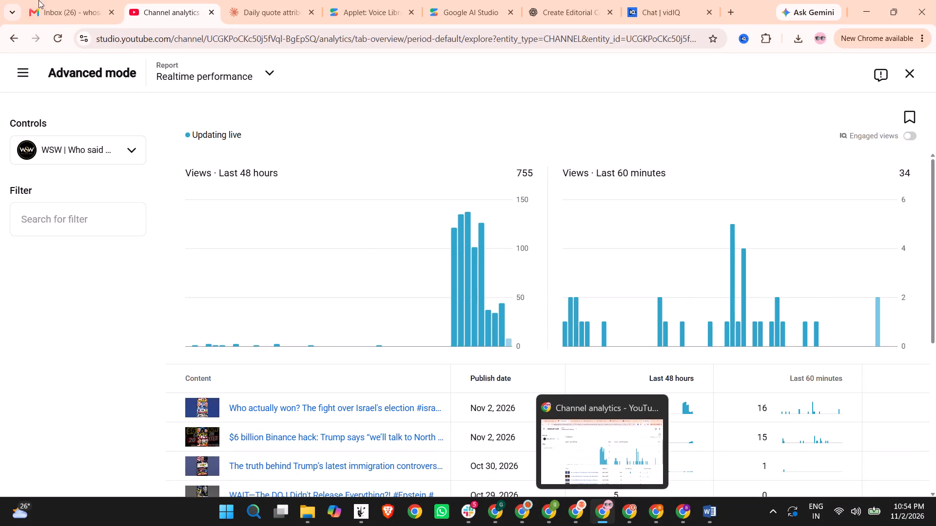
Return to the Fairfield Canva design and trim the "Police: targeted incident" text to end with the crime-scene tape clip, about 31 s in.
{"action": "left_click", "coordinate": [505, 504]}
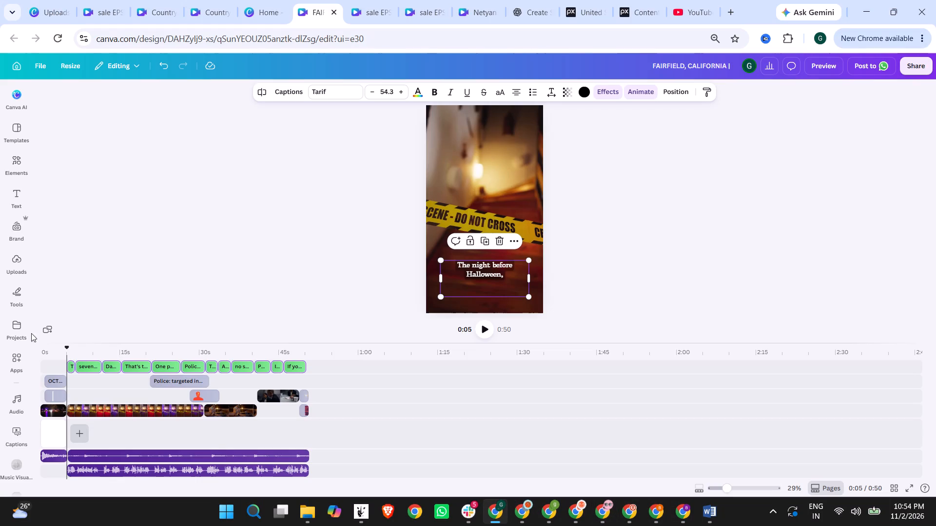
{"action": "left_click", "coordinate": [44, 357]}
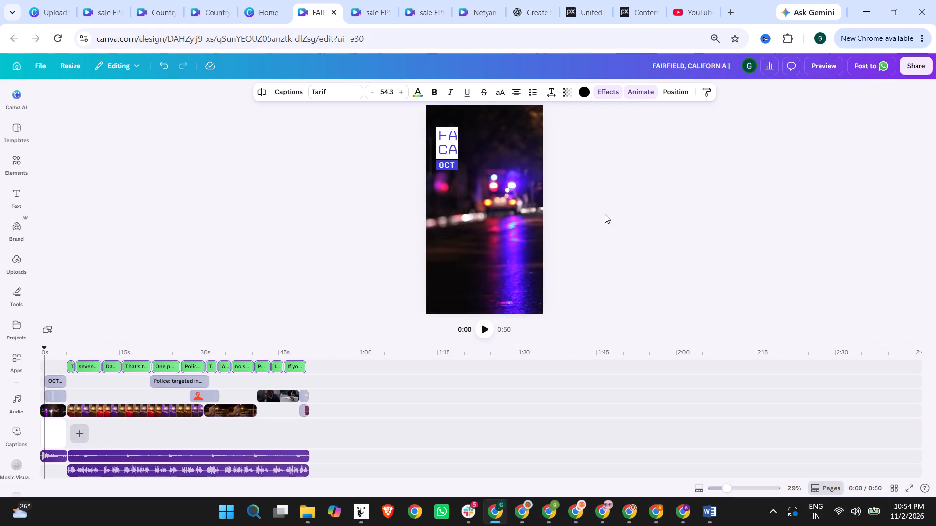
{"action": "left_click", "coordinate": [190, 410]}
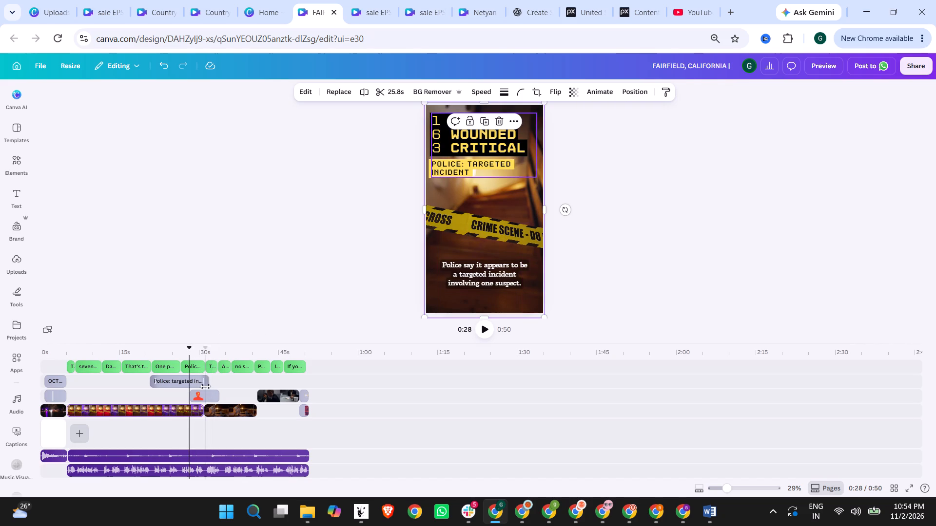
{"action": "left_click_drag", "start_coordinate": [208, 385], "coordinate": [201, 385]}
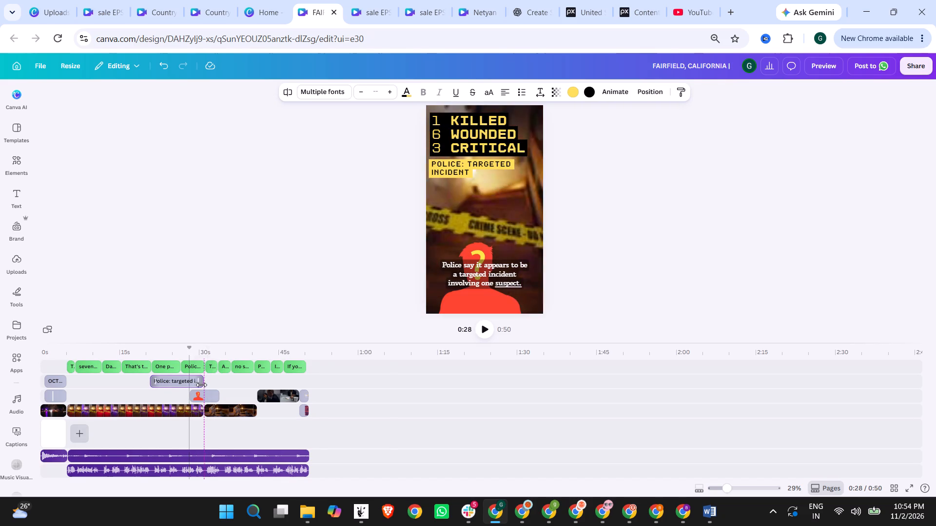
{"action": "left_click_drag", "start_coordinate": [201, 385], "coordinate": [198, 385]}
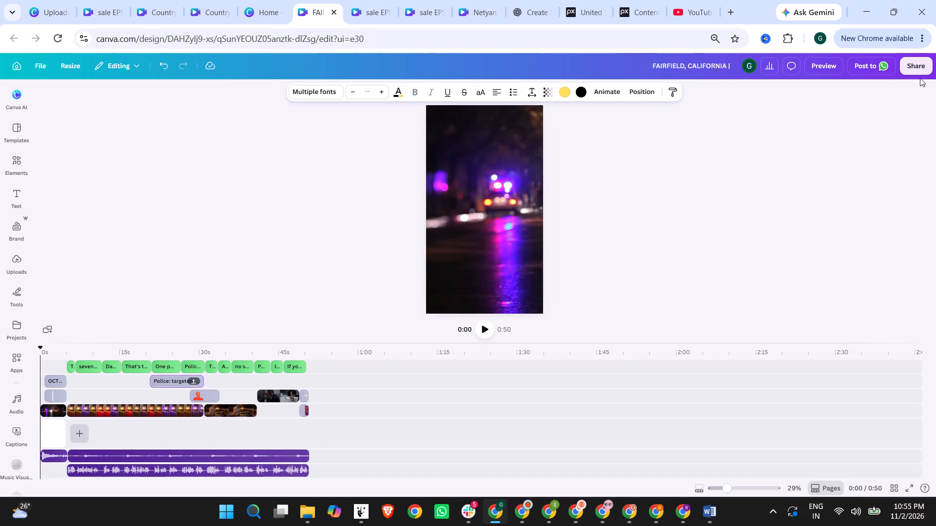
Preview the Fairfield Short from the beginning at full size.
{"action": "left_click", "coordinate": [826, 62]}
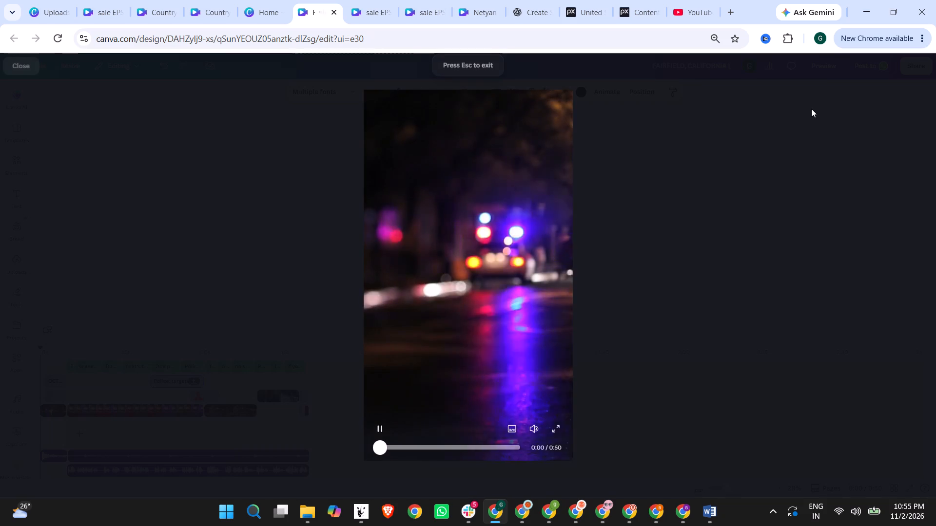
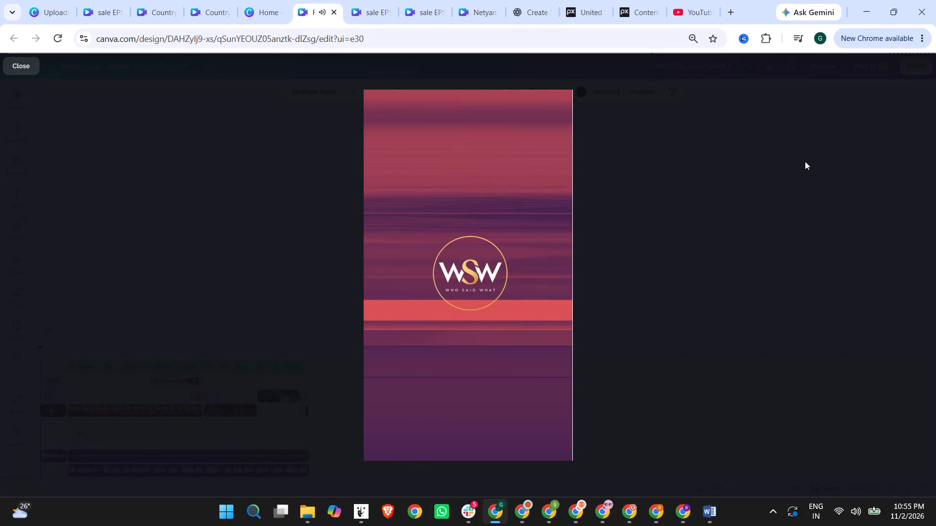
Close the preview and extend the closing Who Said What logo and its background to end with the audio, about 50 s in.
{"action": "left_click", "coordinate": [754, 203]}
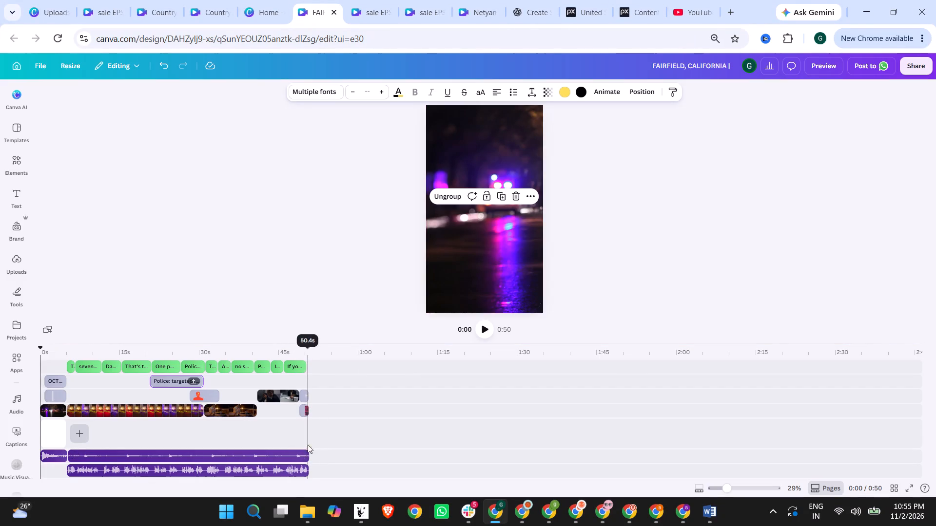
{"action": "left_click", "coordinate": [305, 409]}
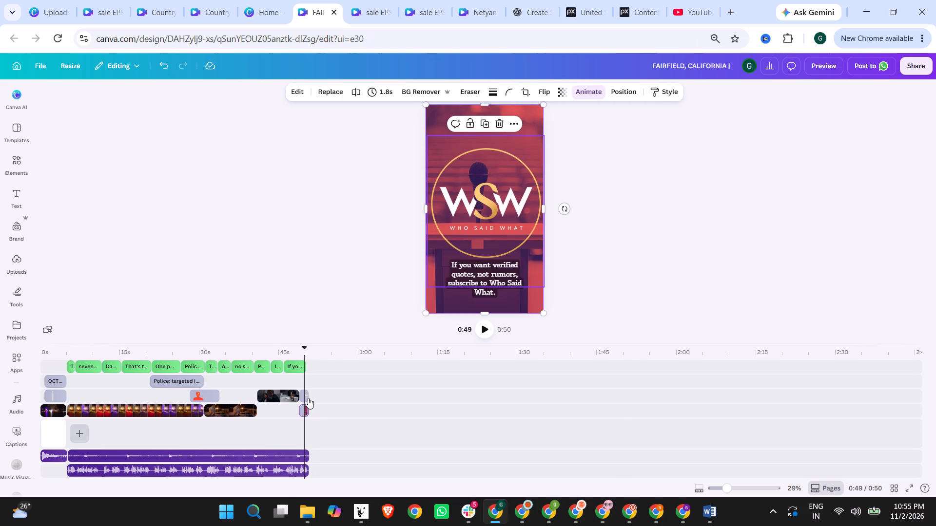
{"action": "left_click", "coordinate": [305, 394], "text": "ctrl"}
{"action": "left_click", "coordinate": [308, 396]}
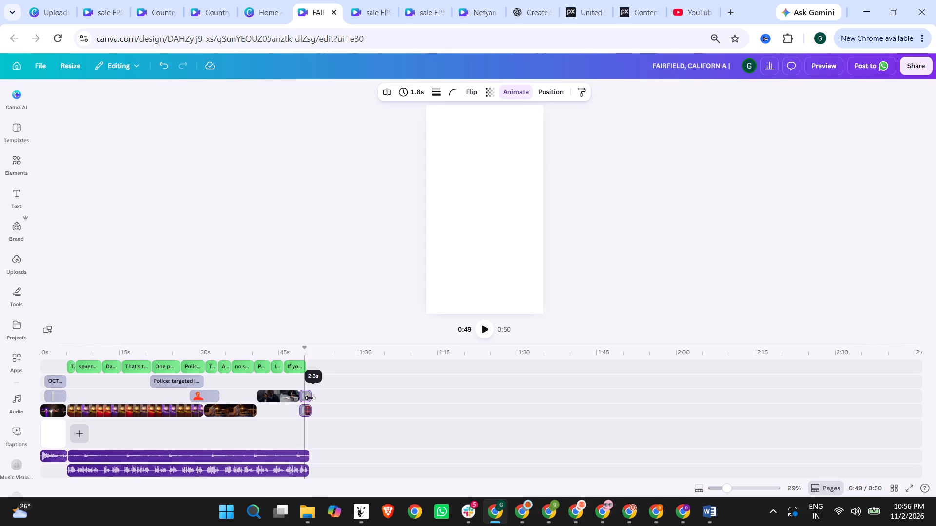
{"action": "left_click", "coordinate": [359, 395]}
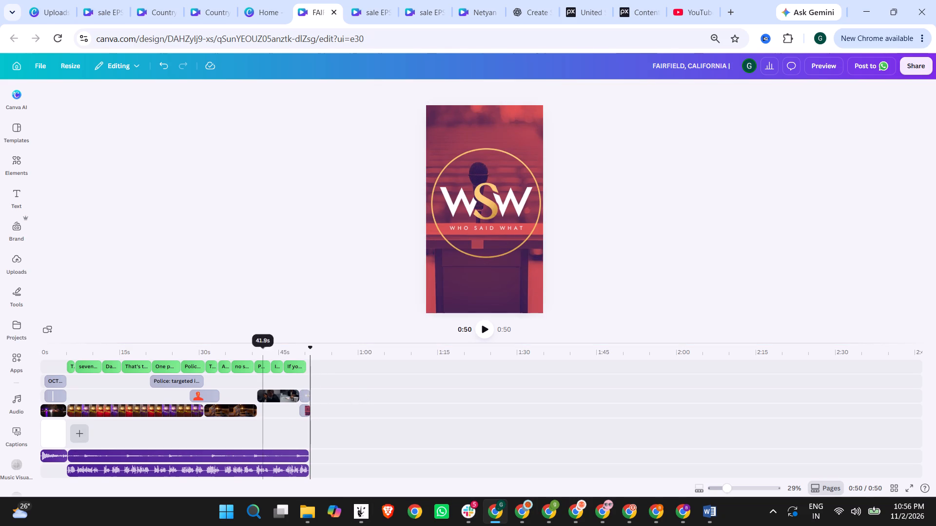
Play back the closing seconds of the Fairfield Short.
{"action": "left_click", "coordinate": [481, 323]}
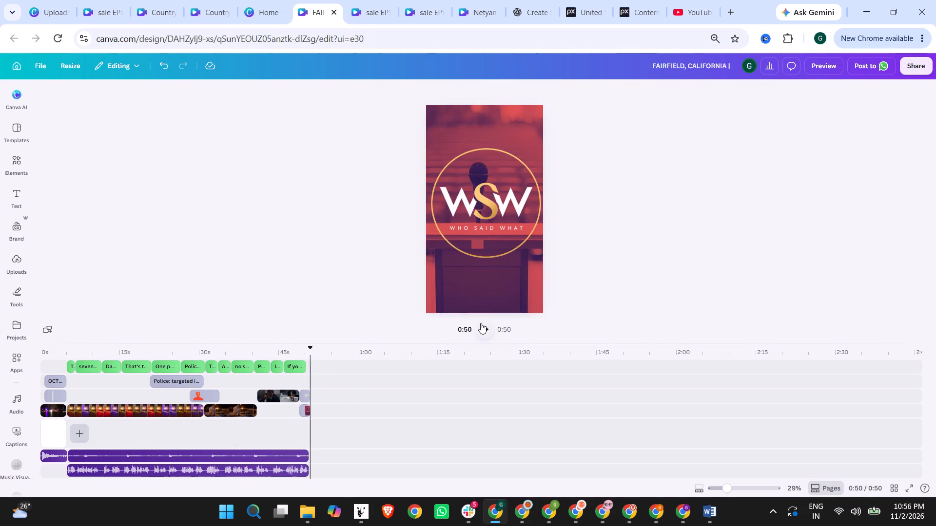
{"action": "left_click", "coordinate": [282, 353]}
{"action": "left_click", "coordinate": [484, 330]}
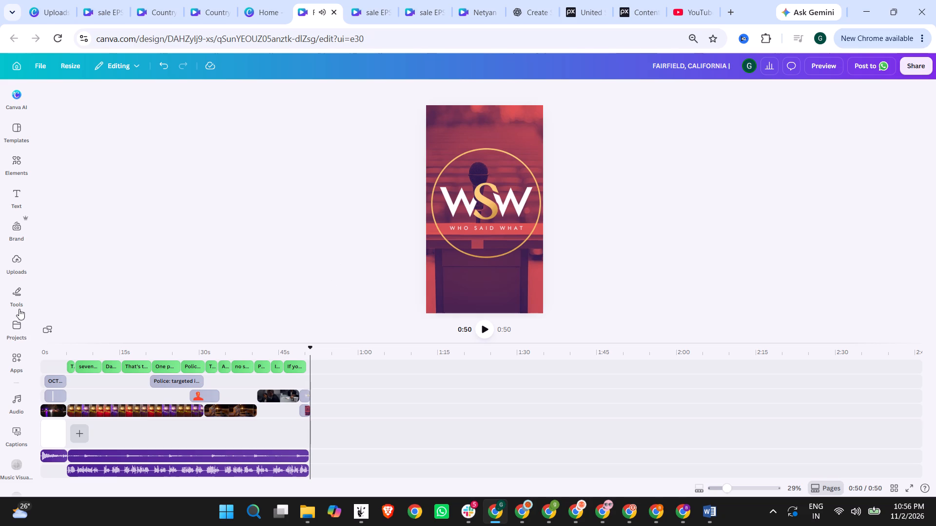
Search the video elements for "police patrol".
{"action": "left_click", "coordinate": [173, 411]}
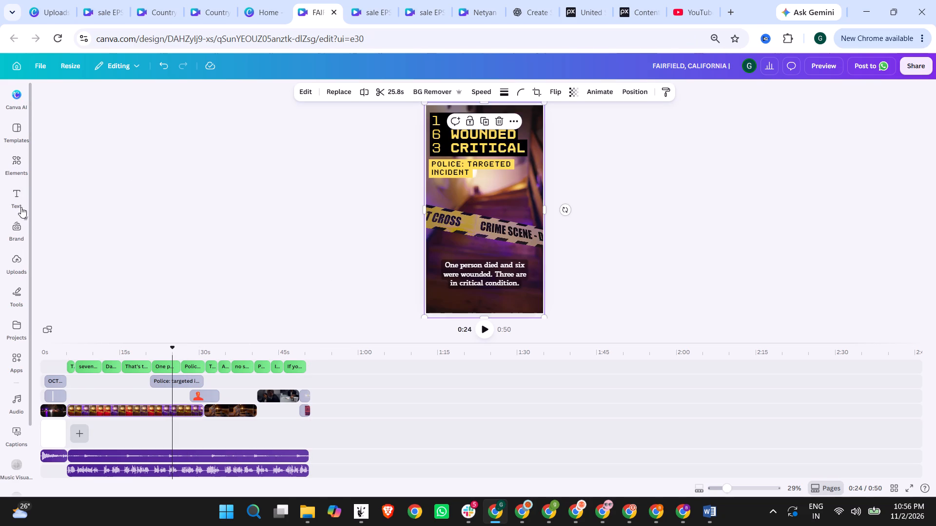
{"action": "left_click", "coordinate": [16, 161]}
{"action": "left_click_drag", "start_coordinate": [93, 100], "coordinate": [99, 84]}
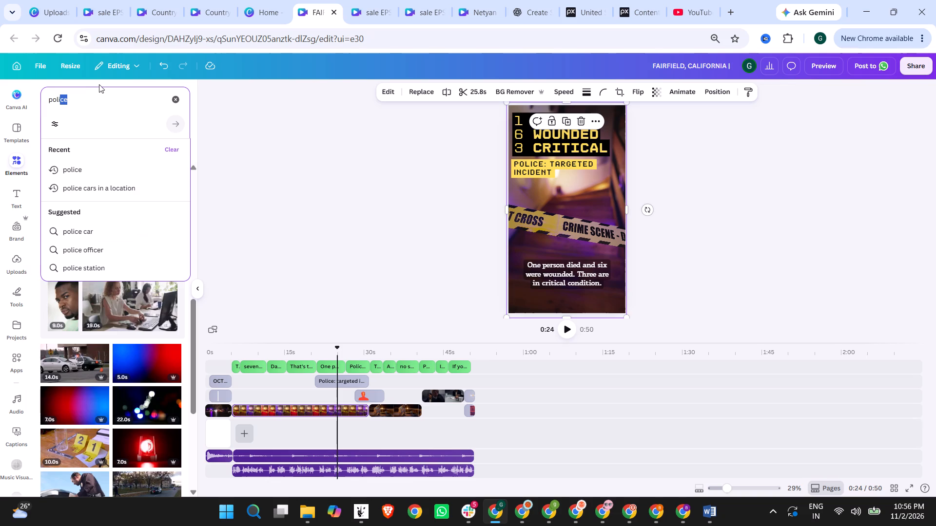
{"action": "left_click_drag", "start_coordinate": [99, 84], "coordinate": [99, 84]}
{"action": "key", "text": "space"}
{"action": "type", "text": "patrol"}
{"action": "key", "text": "Return"}
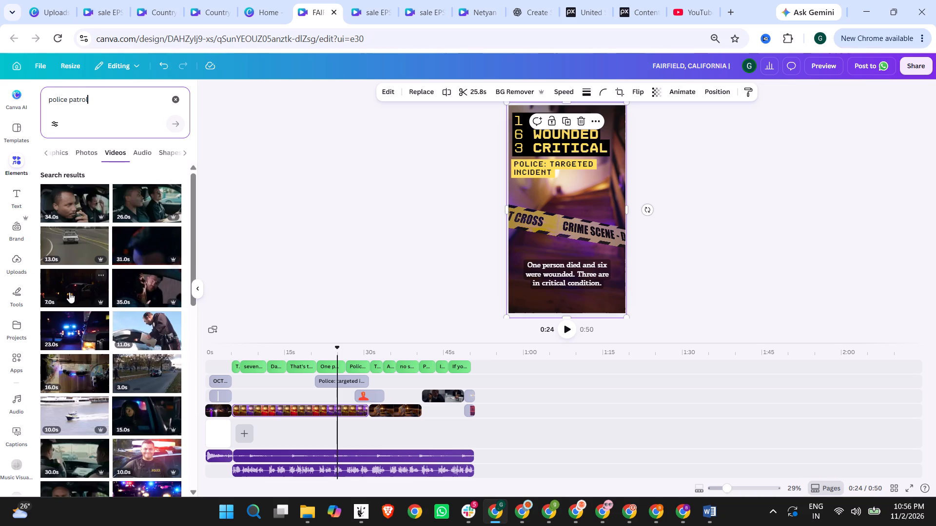
Add the 42-second night street clip of police cars on a track above the crime-scene tape clip and trim it to 21.9 s.
{"action": "scroll", "coordinate": [89, 328], "scroll_direction": "down", "scroll_amount": 5}
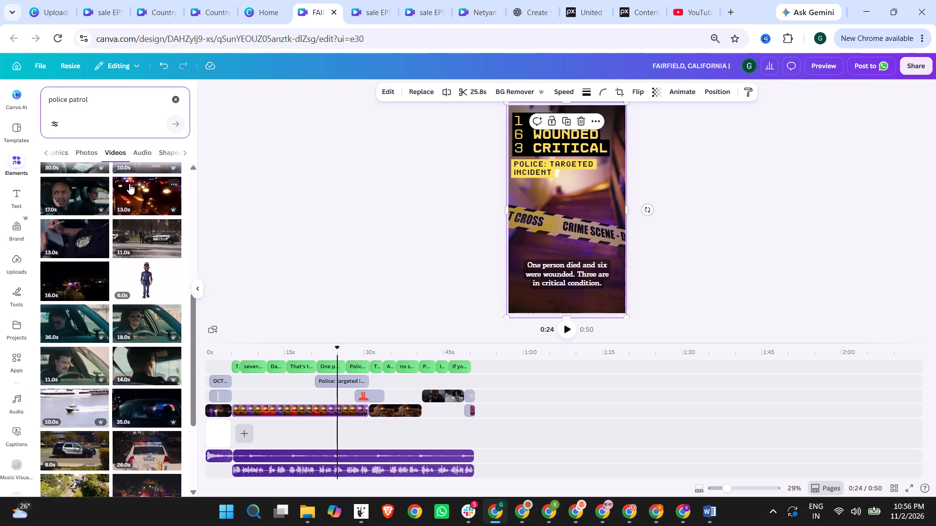
{"action": "scroll", "coordinate": [128, 187], "scroll_direction": "down", "scroll_amount": 3}
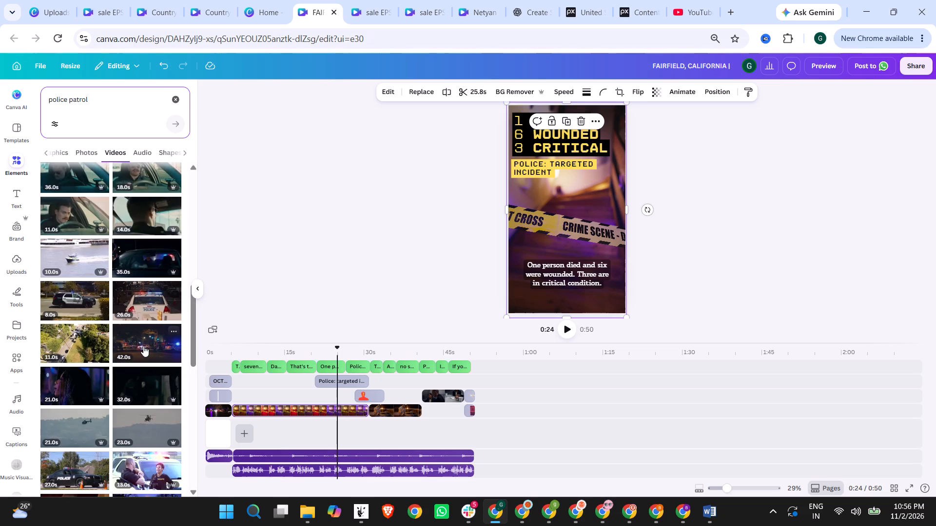
{"action": "left_click_drag", "start_coordinate": [143, 346], "coordinate": [260, 385]}
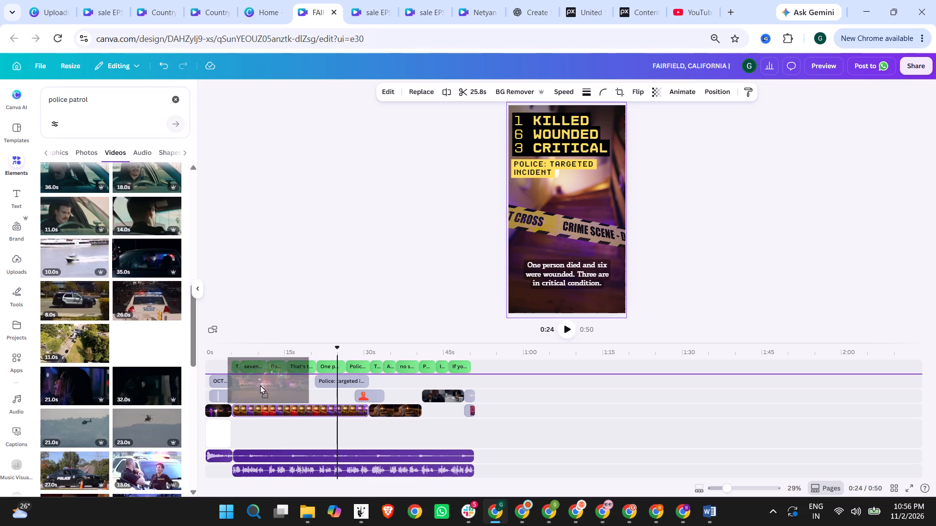
{"action": "left_click_drag", "start_coordinate": [260, 385], "coordinate": [259, 397]}
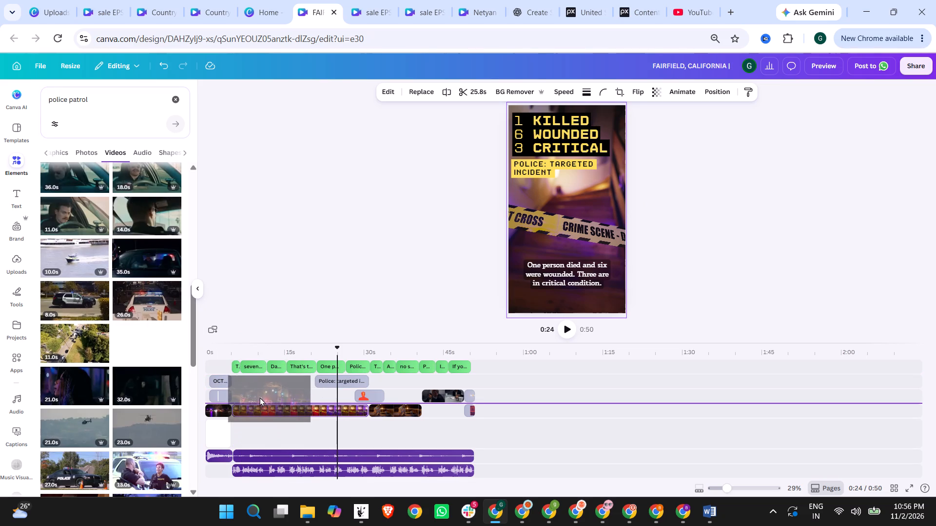
{"action": "left_click_drag", "start_coordinate": [259, 397], "coordinate": [273, 396]}
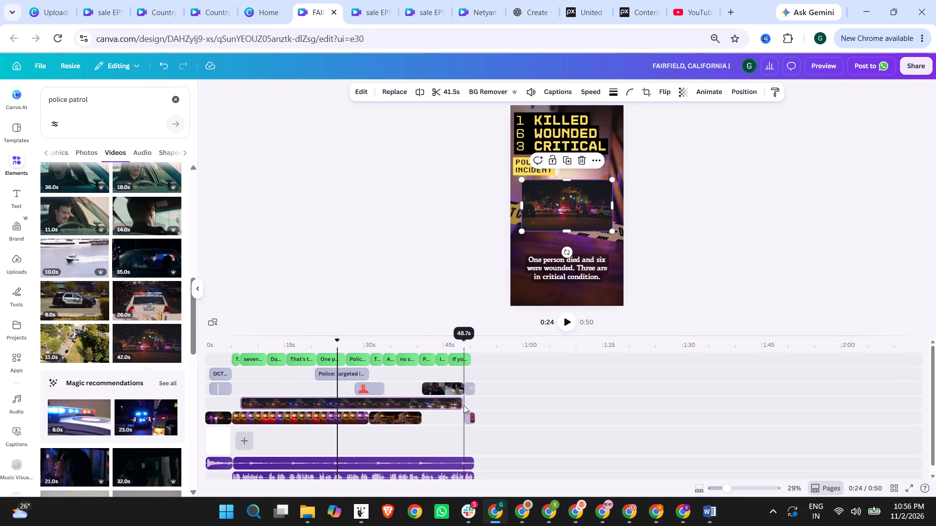
{"action": "left_click_drag", "start_coordinate": [462, 405], "coordinate": [354, 405]}
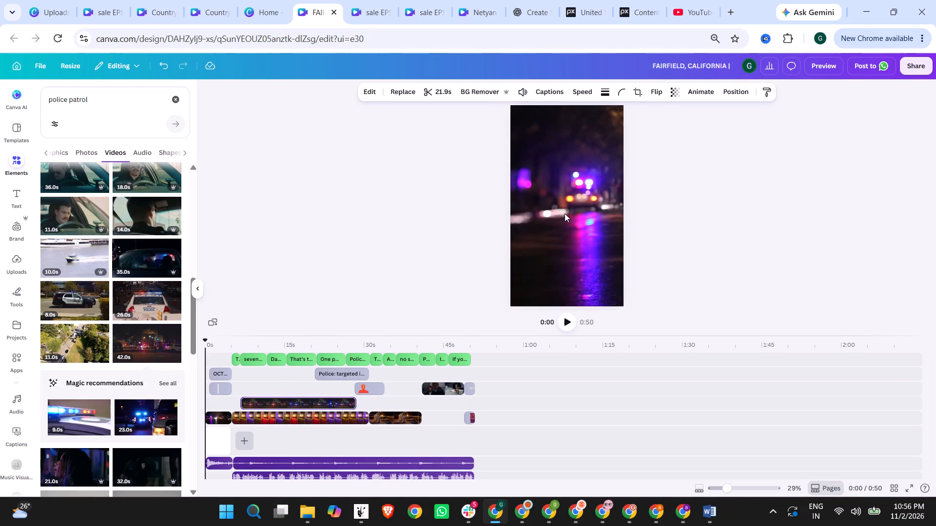
Enlarge and reposition the police-car clip to fill the vertical frame, with both police cars in view.
{"action": "left_click", "coordinate": [281, 321]}
{"action": "left_click", "coordinate": [286, 340]}
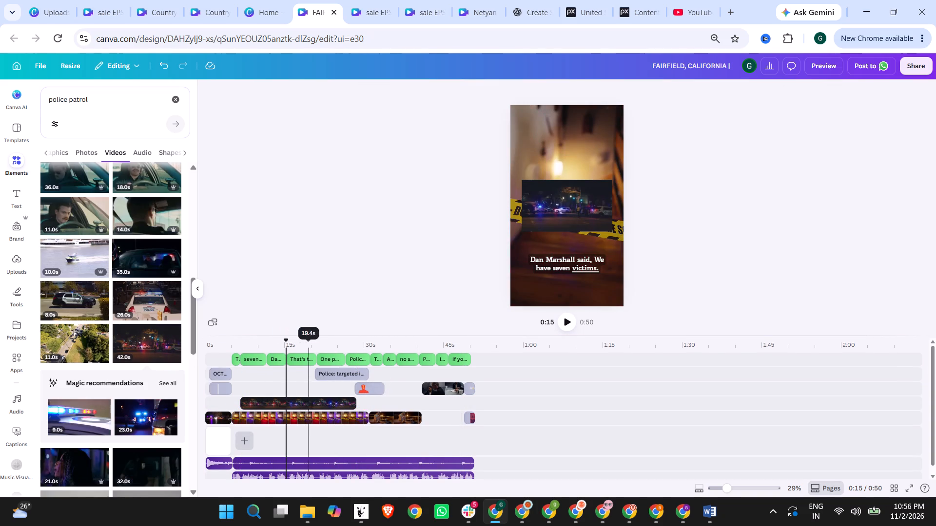
{"action": "left_click", "coordinate": [574, 208]}
{"action": "left_click_drag", "start_coordinate": [609, 233], "coordinate": [679, 311]}
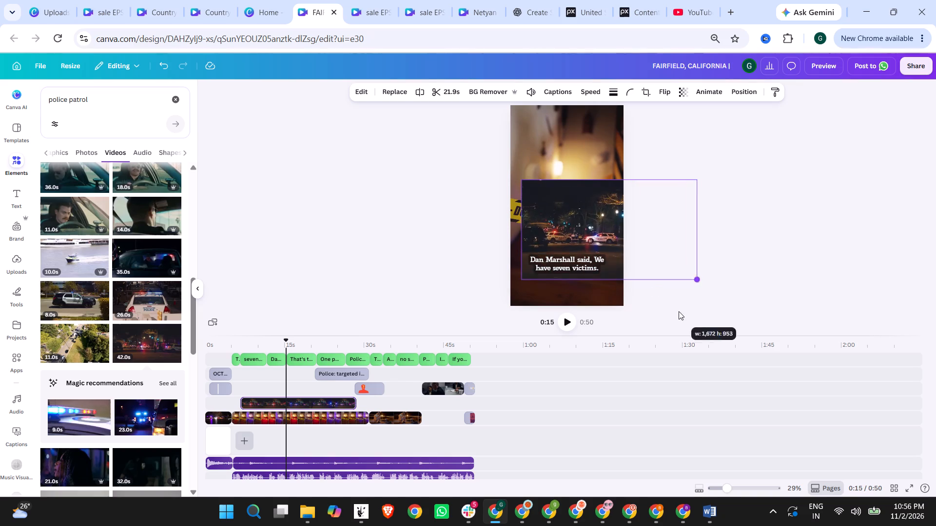
{"action": "left_click_drag", "start_coordinate": [679, 311], "coordinate": [735, 351]}
{"action": "left_click_drag", "start_coordinate": [578, 216], "coordinate": [518, 136]}
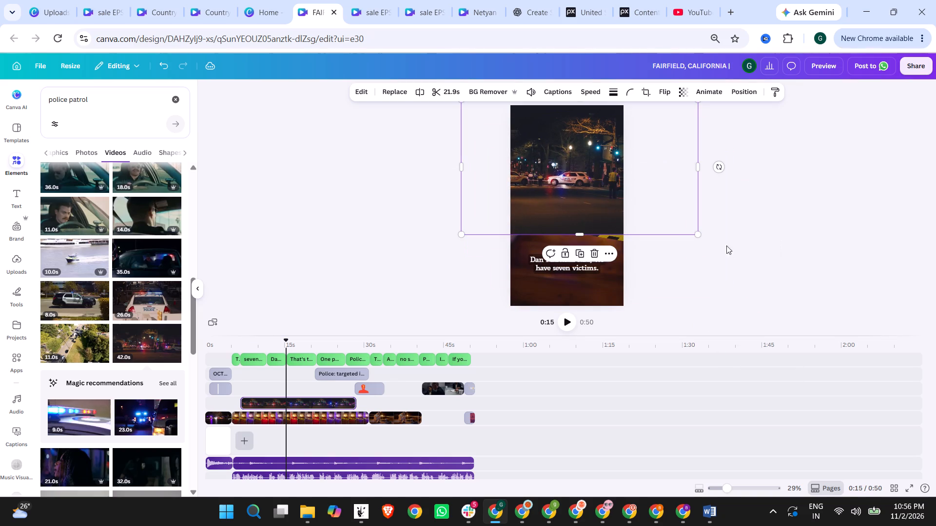
{"action": "left_click_drag", "start_coordinate": [701, 234], "coordinate": [805, 349]}
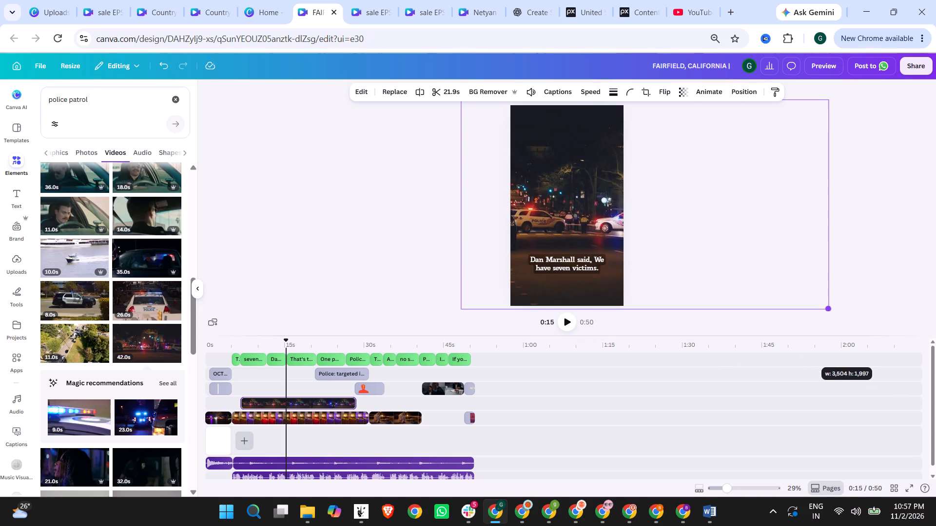
{"action": "left_click_drag", "start_coordinate": [805, 349], "coordinate": [809, 351]}
{"action": "left_click_drag", "start_coordinate": [561, 215], "coordinate": [585, 215]}
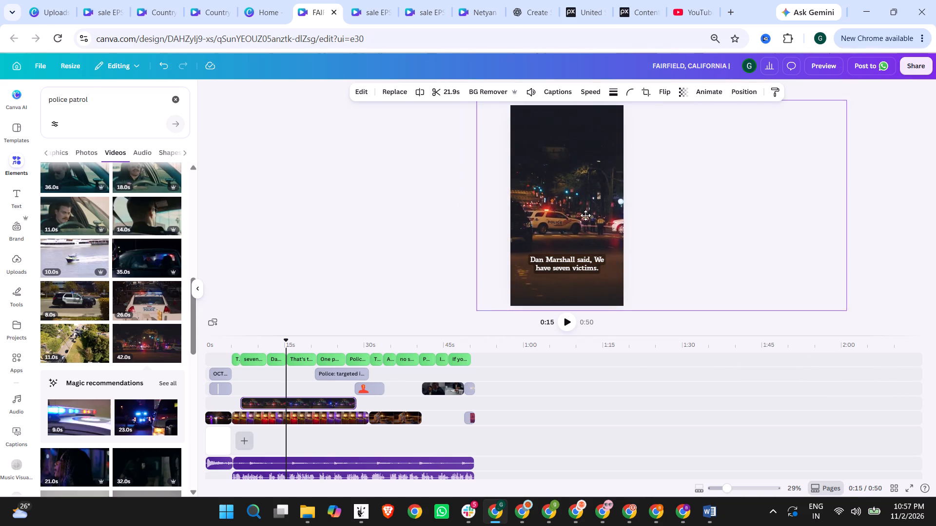
{"action": "left_click_drag", "start_coordinate": [585, 215], "coordinate": [563, 217]}
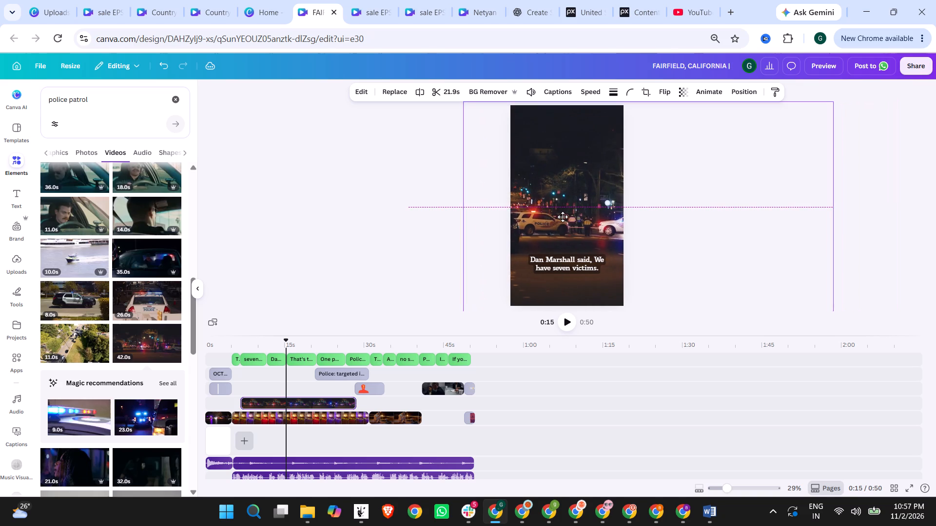
{"action": "left_click_drag", "start_coordinate": [563, 217], "coordinate": [557, 212]}
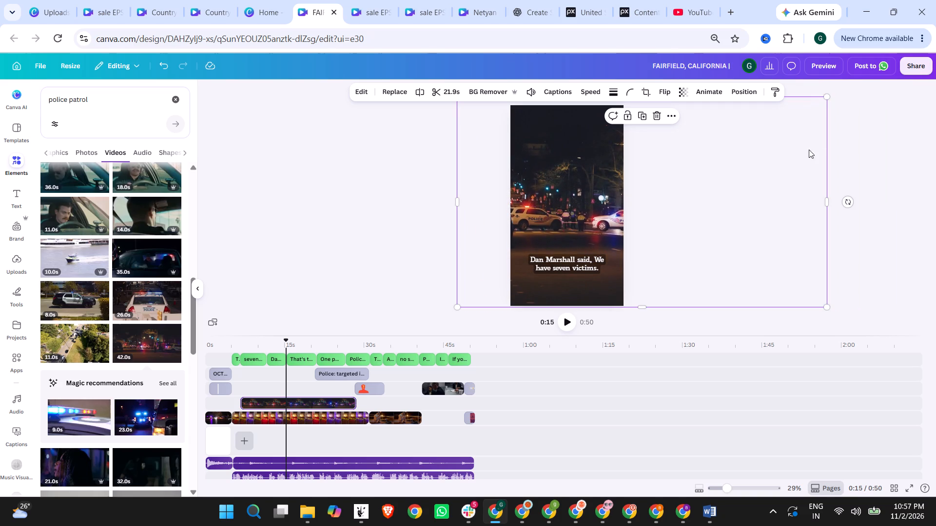
{"action": "left_click_drag", "start_coordinate": [824, 96], "coordinate": [811, 103]}
{"action": "left_click", "coordinate": [851, 150]}
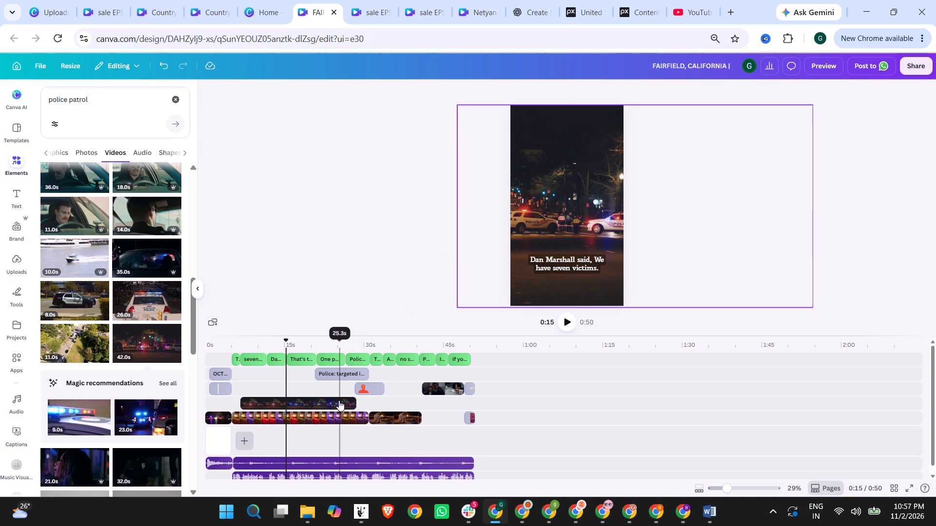
Trim the end of the crime-scene tape clip to a duration of 13.1 s.
{"action": "left_click", "coordinate": [317, 402]}
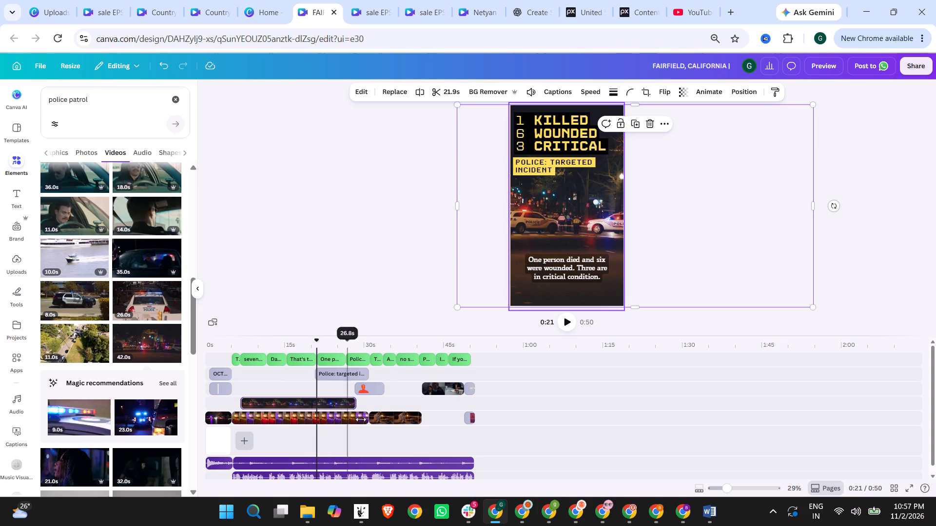
{"action": "left_click", "coordinate": [347, 419]}
{"action": "left_click_drag", "start_coordinate": [366, 418], "coordinate": [309, 418]}
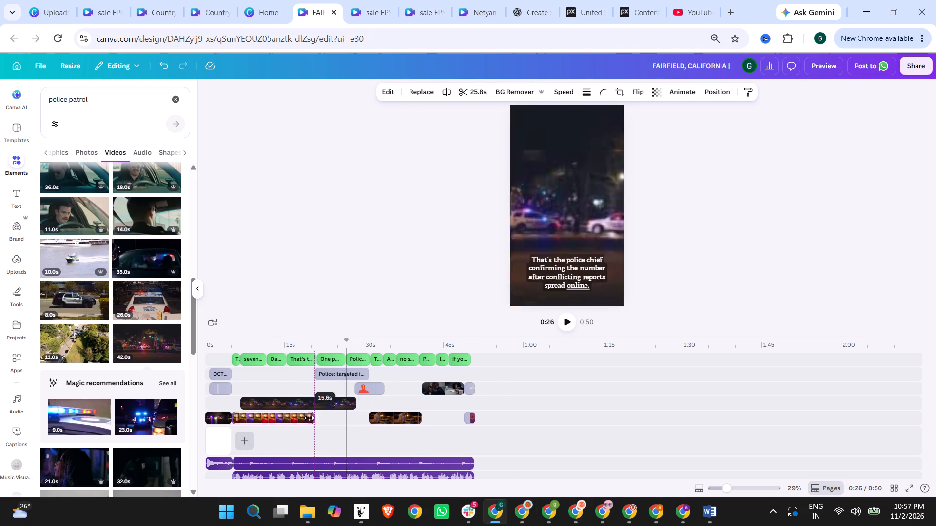
{"action": "left_click_drag", "start_coordinate": [309, 418], "coordinate": [298, 418]}
{"action": "left_click", "coordinate": [298, 418]}
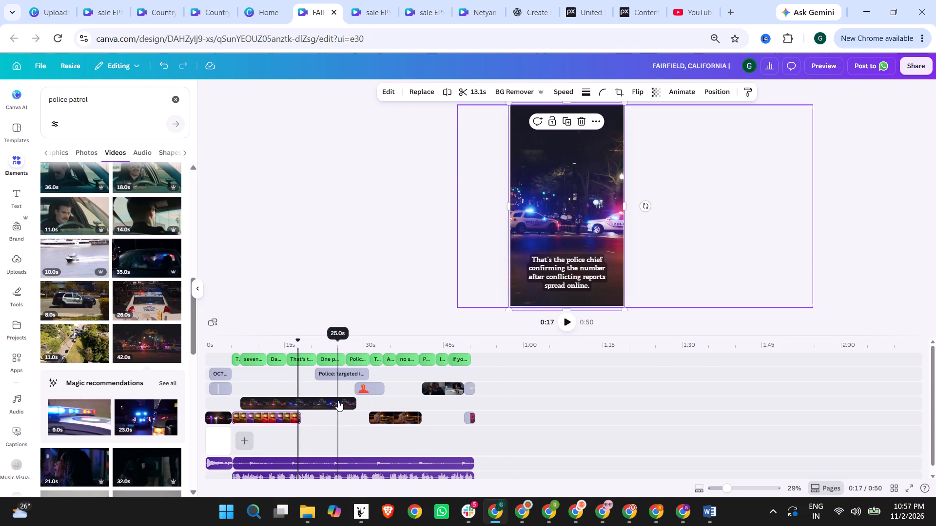
Move the police-car clip to start where the crime-scene tape clip ends and set its length to 12.8 s, reaching the following clip.
{"action": "left_click", "coordinate": [338, 400]}
{"action": "left_click_drag", "start_coordinate": [354, 404], "coordinate": [289, 401]}
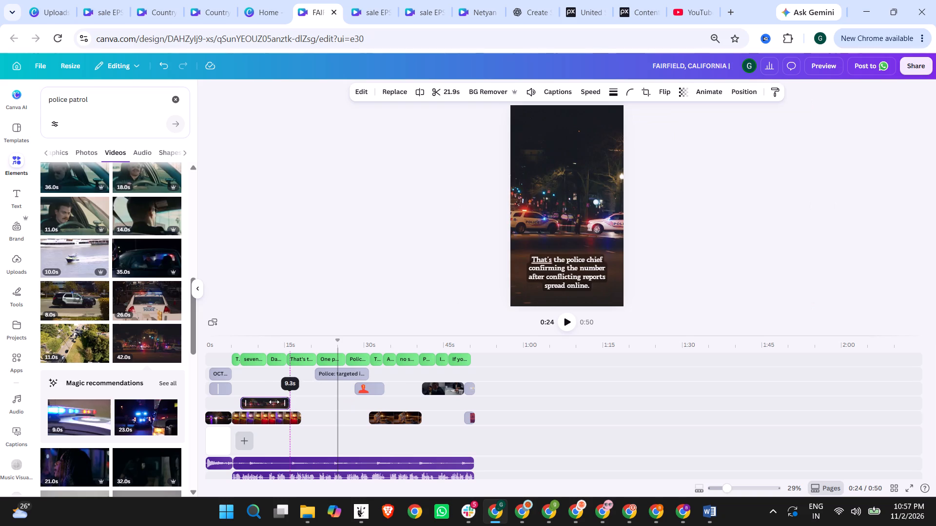
{"action": "left_click_drag", "start_coordinate": [264, 402], "coordinate": [325, 415]}
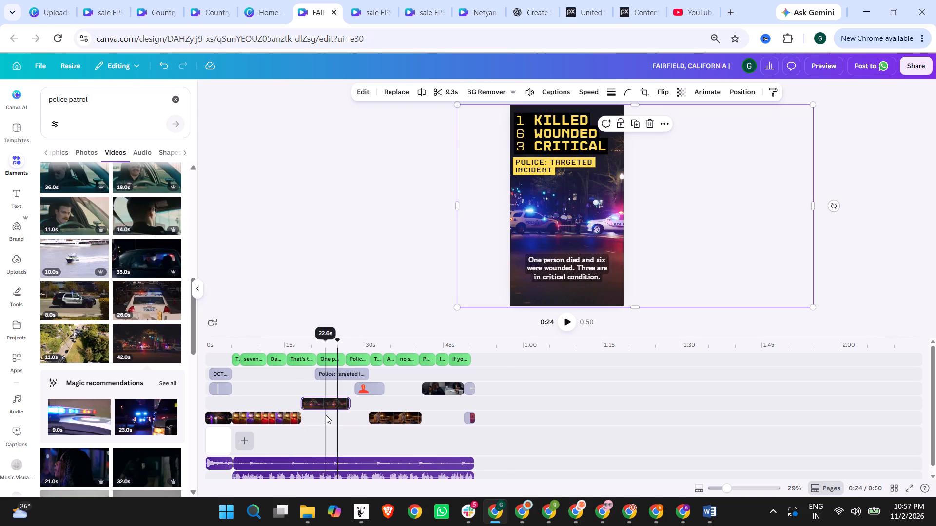
{"action": "left_click_drag", "start_coordinate": [347, 401], "coordinate": [364, 401]}
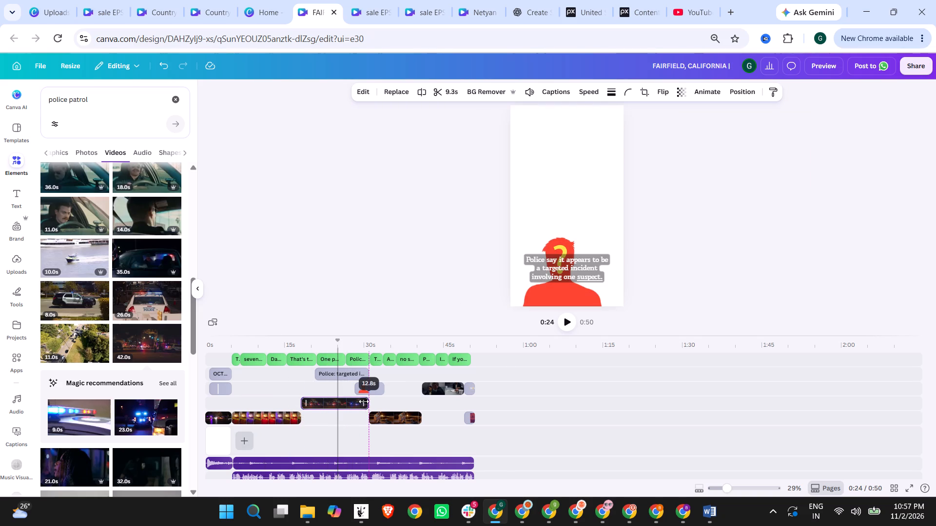
{"action": "left_click_drag", "start_coordinate": [364, 401], "coordinate": [364, 401]}
Preview the Fairfield Short from the beginning at full size to check the police-car footage.
{"action": "left_click", "coordinate": [833, 69]}
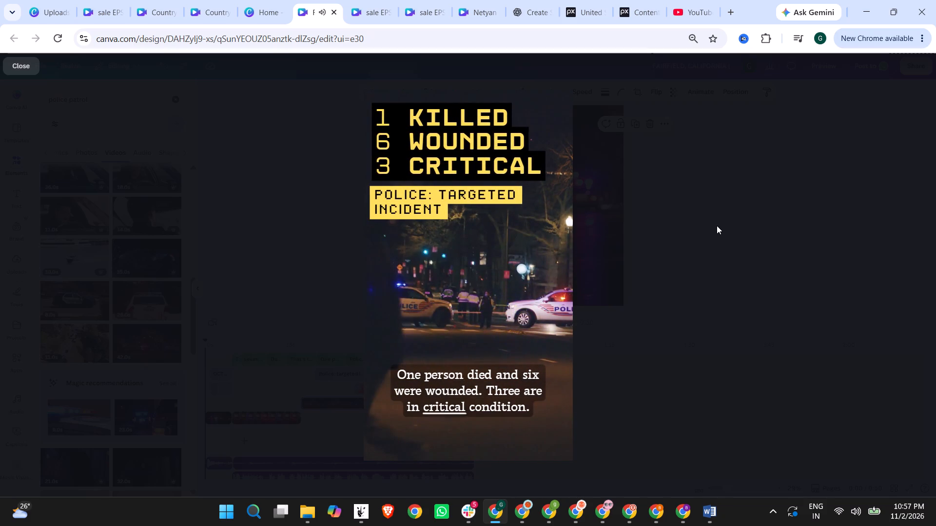
{"action": "left_click", "coordinate": [687, 317]}
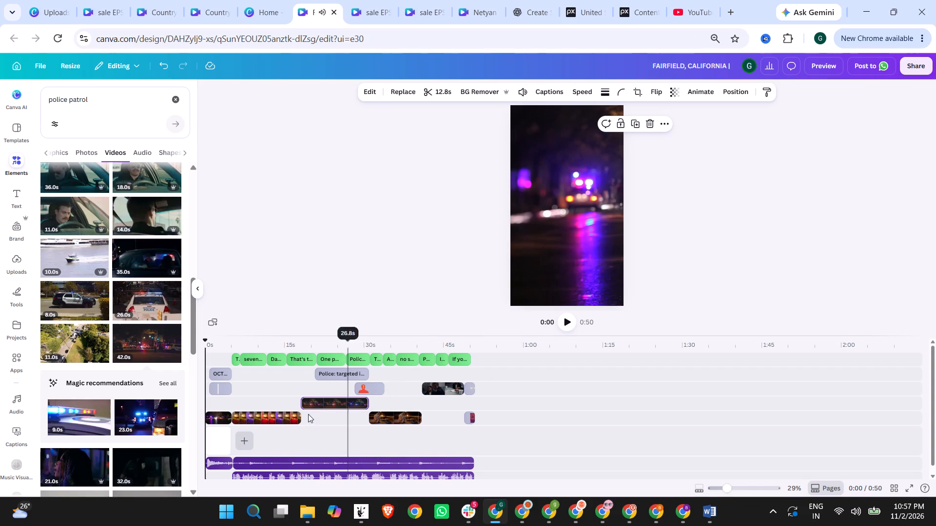
Trim the end of the crime-scene tape clip to a duration of 3.8 s.
{"action": "left_click", "coordinate": [284, 416]}
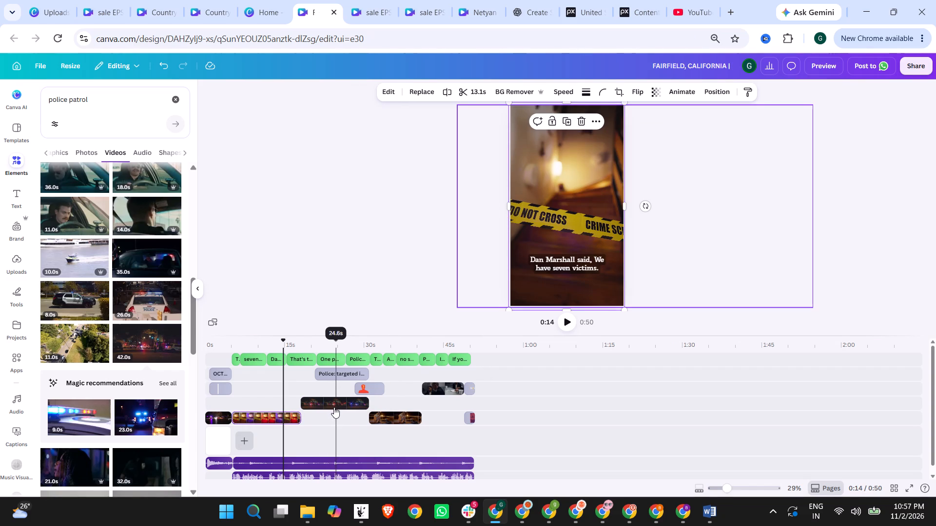
{"action": "left_click_drag", "start_coordinate": [296, 417], "coordinate": [254, 418]}
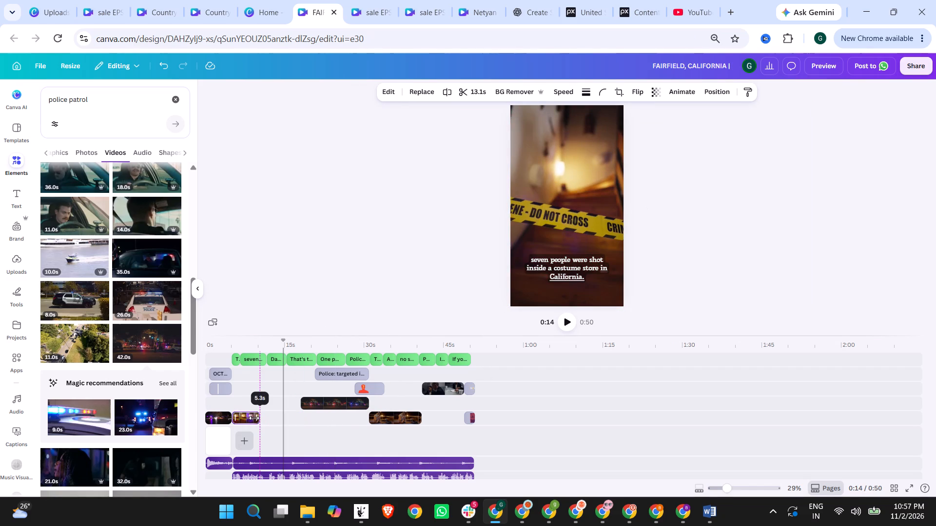
{"action": "left_click_drag", "start_coordinate": [254, 418], "coordinate": [247, 418]}
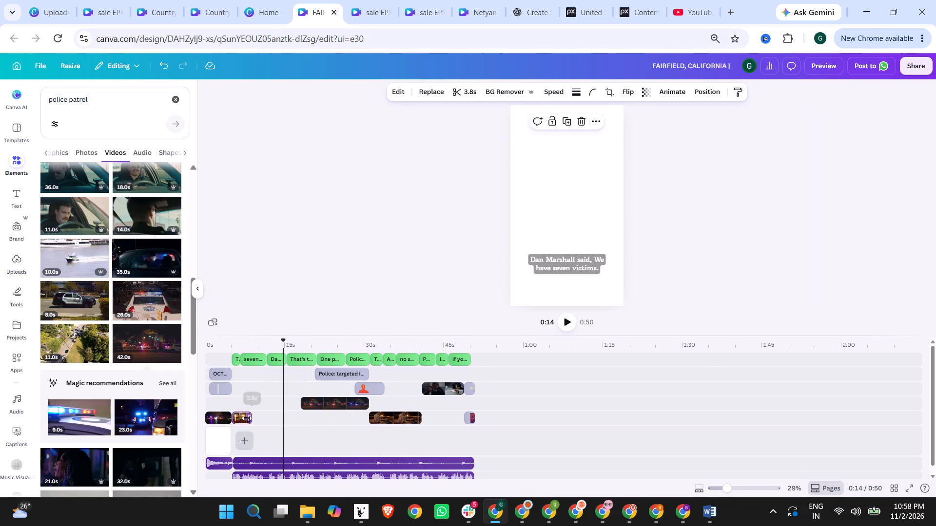
Play the Short from the start of the crime-scene tape clip to check the shortened footage.
{"action": "left_click", "coordinate": [231, 348]}
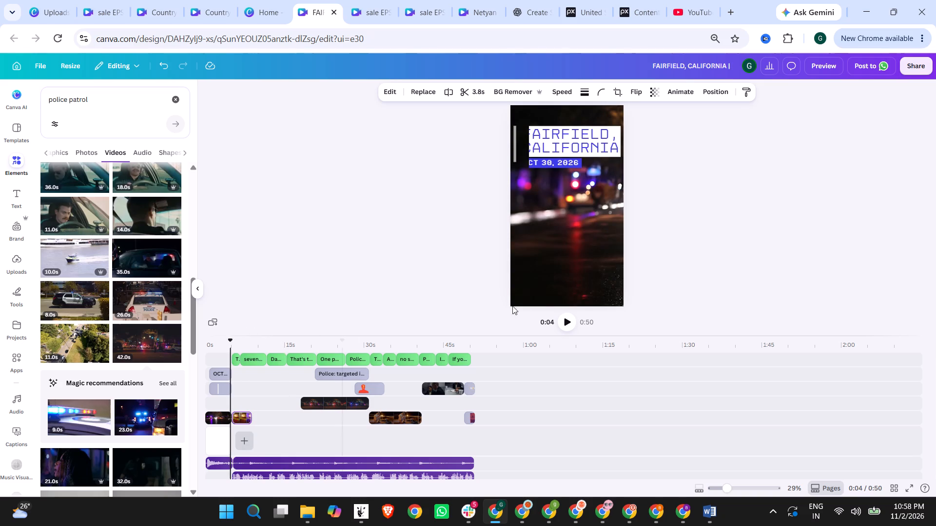
{"action": "left_click", "coordinate": [566, 319]}
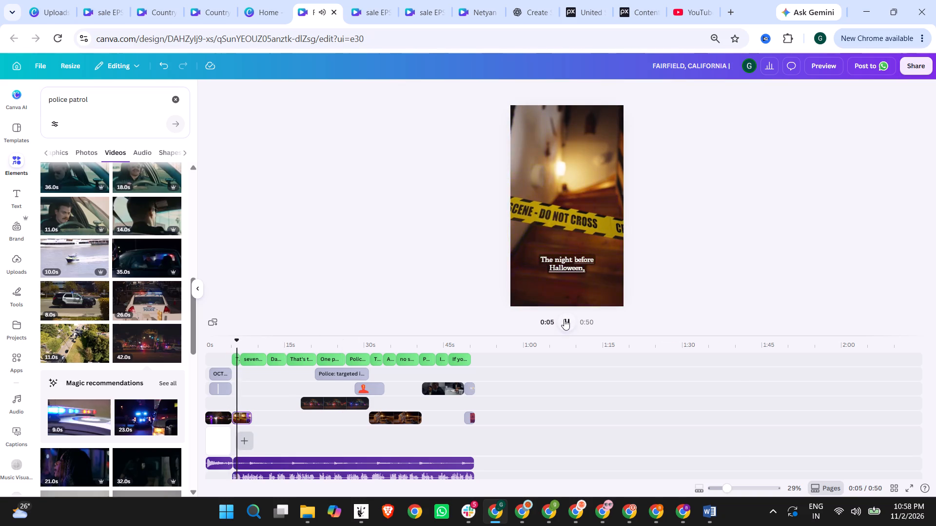
Move the police-car clip to start where the crime-scene tape clip ends and extend it to 22.1 s, reaching the following clip.
{"action": "left_click", "coordinate": [315, 403]}
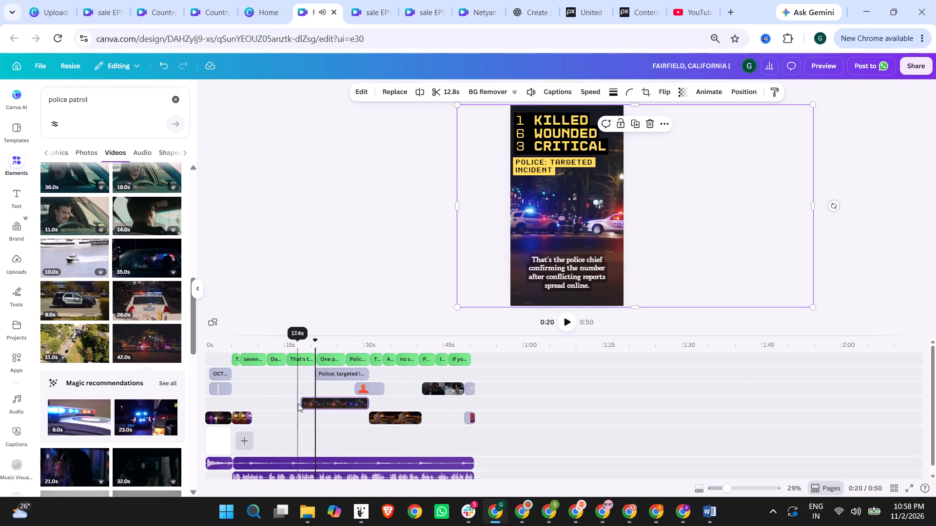
{"action": "left_click_drag", "start_coordinate": [302, 403], "coordinate": [253, 402]}
{"action": "left_click_drag", "start_coordinate": [315, 400], "coordinate": [271, 400]}
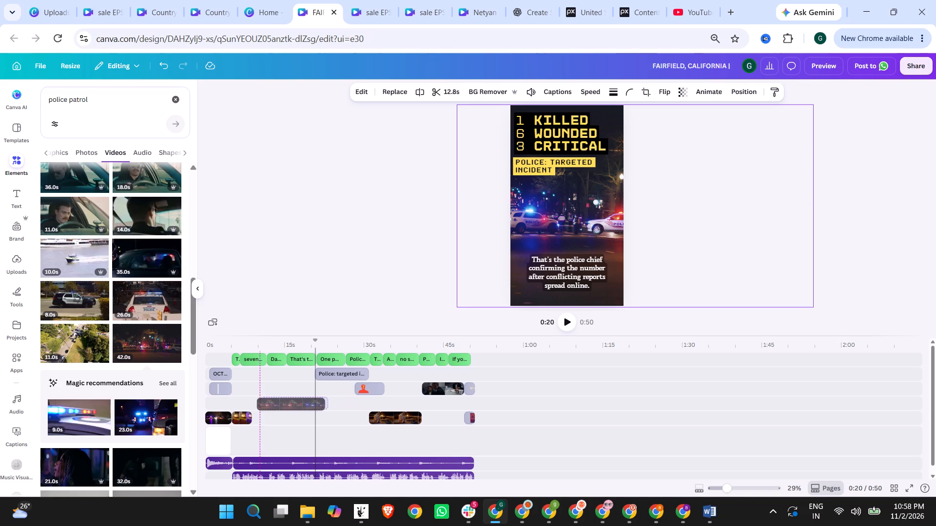
{"action": "left_click_drag", "start_coordinate": [271, 400], "coordinate": [267, 400]}
{"action": "left_click", "coordinate": [320, 400]}
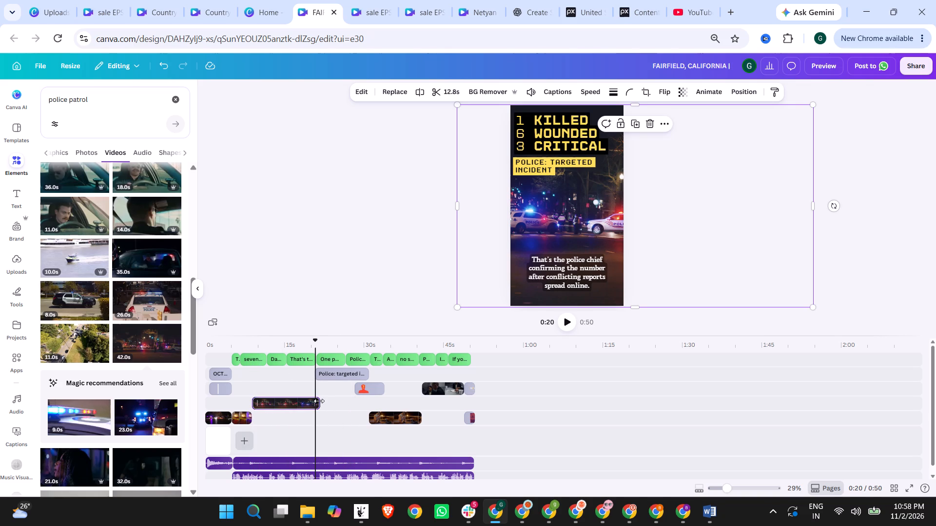
{"action": "left_click_drag", "start_coordinate": [319, 401], "coordinate": [343, 401]}
{"action": "left_click", "coordinate": [343, 401]}
{"action": "left_click_drag", "start_coordinate": [338, 402], "coordinate": [342, 402]}
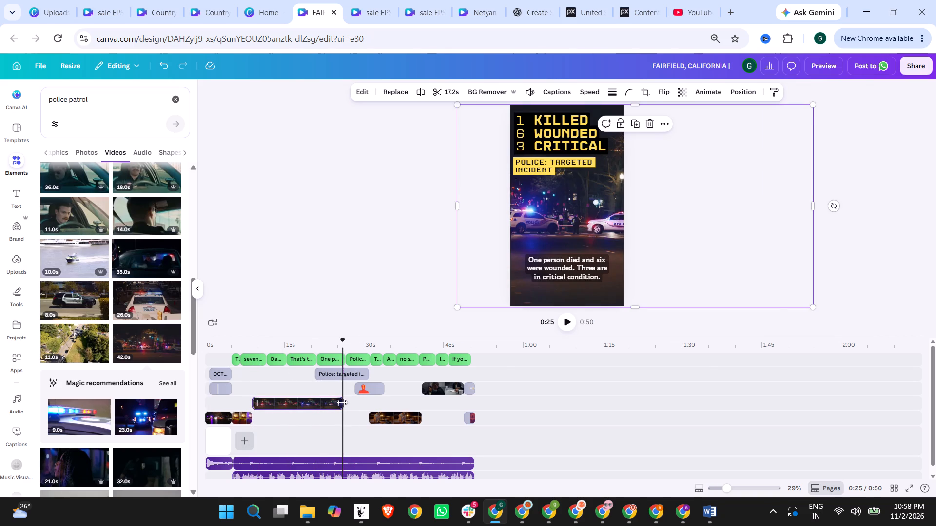
{"action": "left_click_drag", "start_coordinate": [342, 402], "coordinate": [365, 402]}
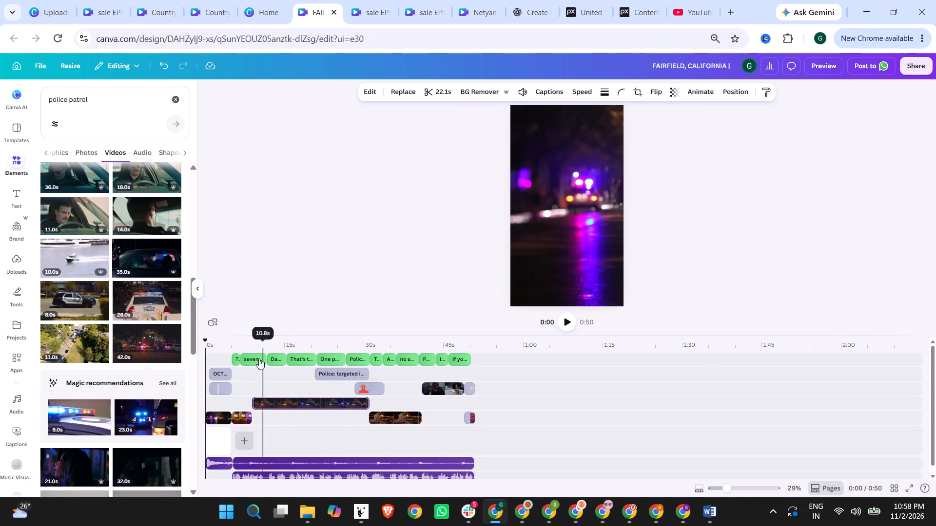
Open the full-size preview of the Fairfield Short from the beginning.
{"action": "left_click", "coordinate": [830, 59]}
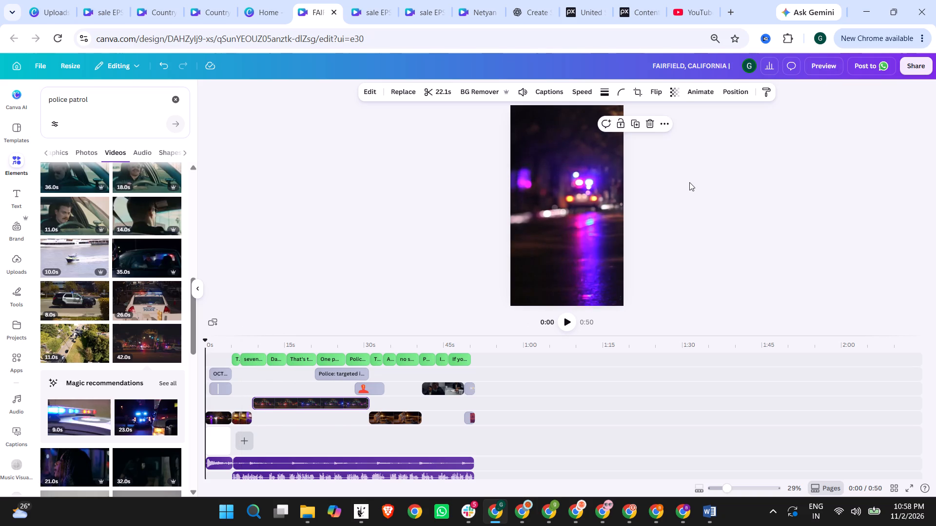